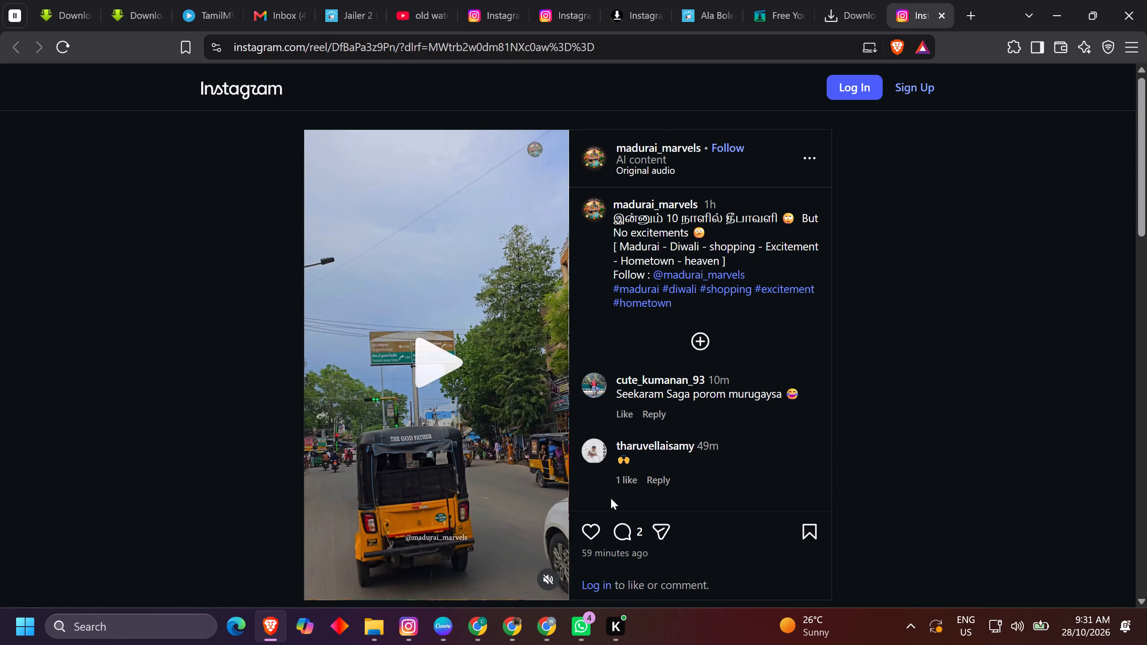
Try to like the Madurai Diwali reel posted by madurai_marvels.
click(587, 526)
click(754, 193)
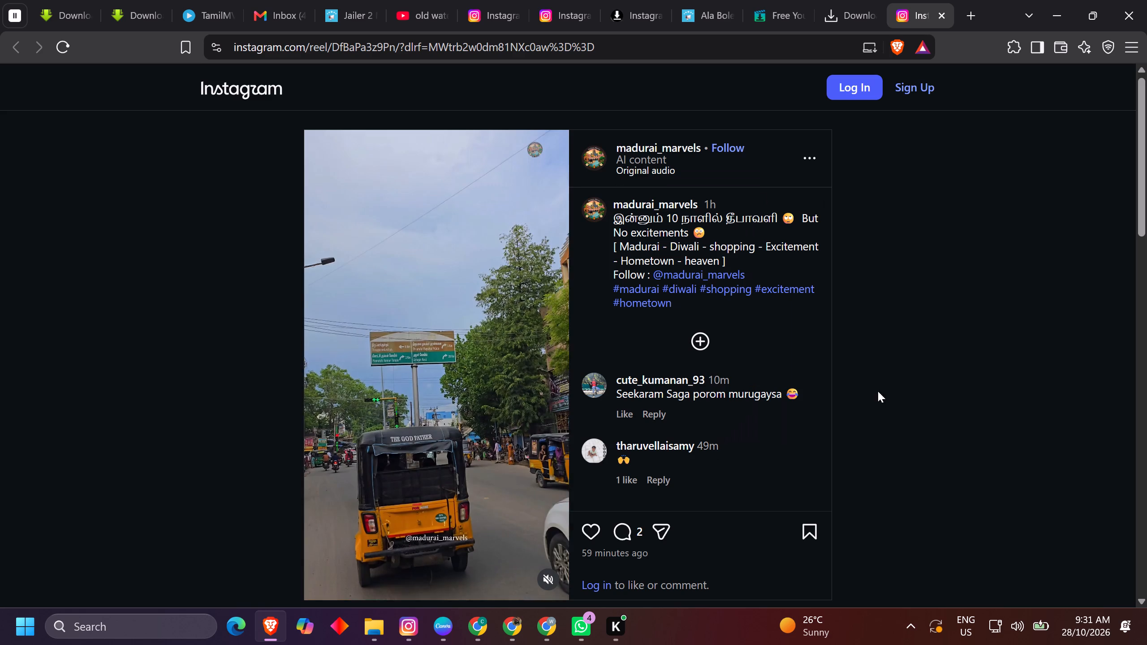
Connect the computer to the PLUS MAX Wi-Fi network.
click(1041, 644)
click(933, 326)
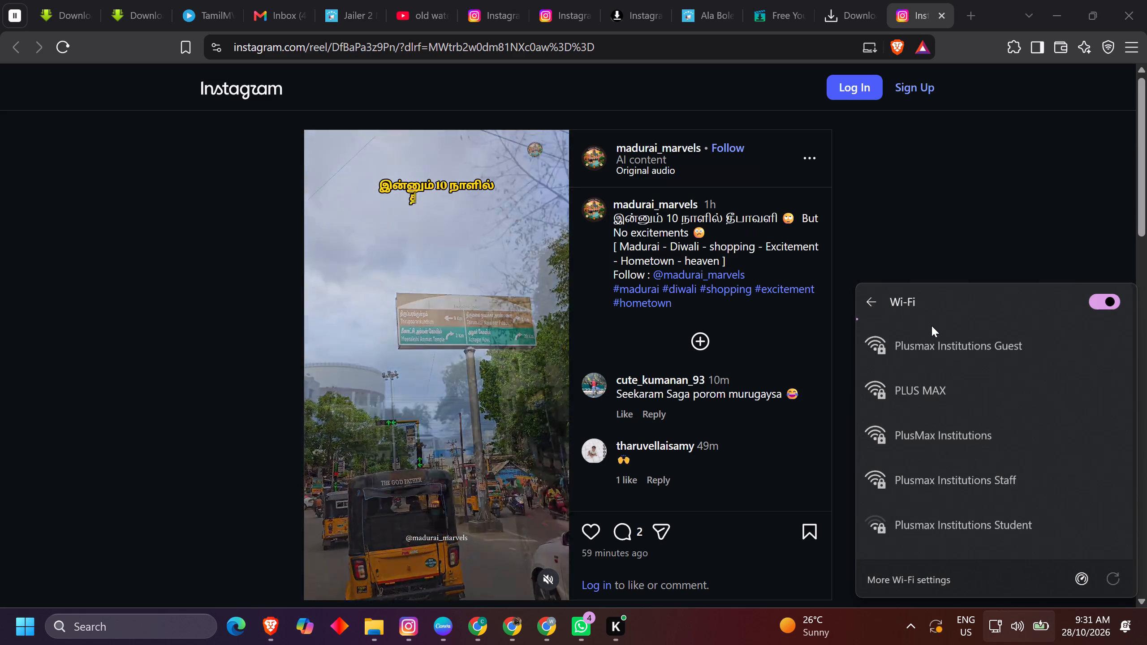
click(975, 392)
click(1066, 450)
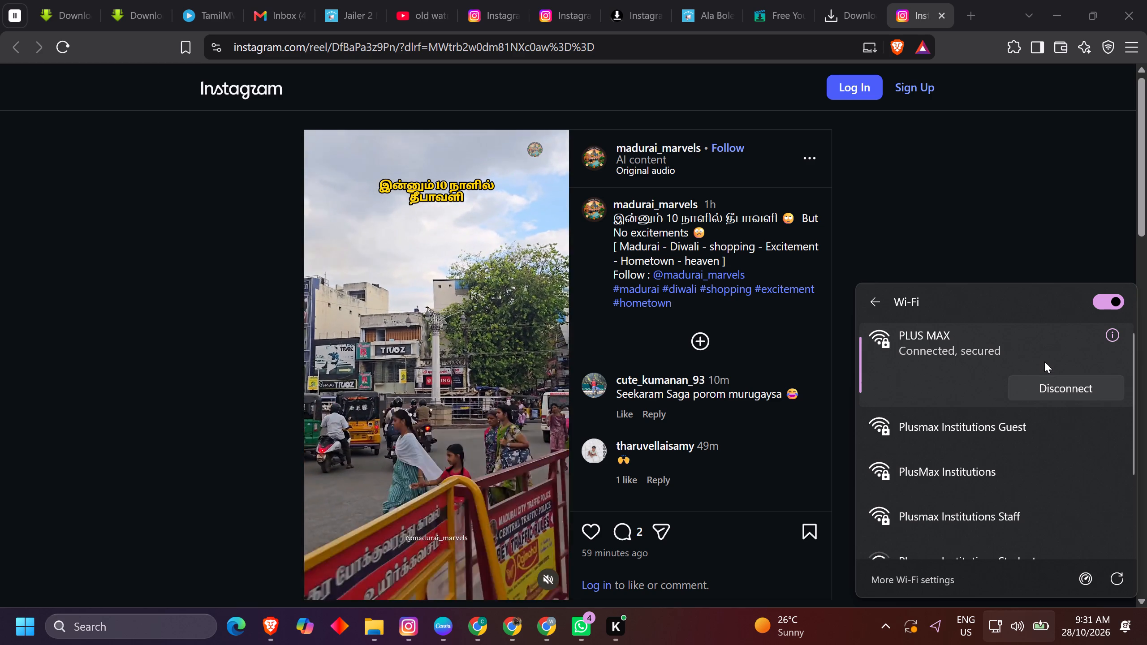
click(1013, 640)
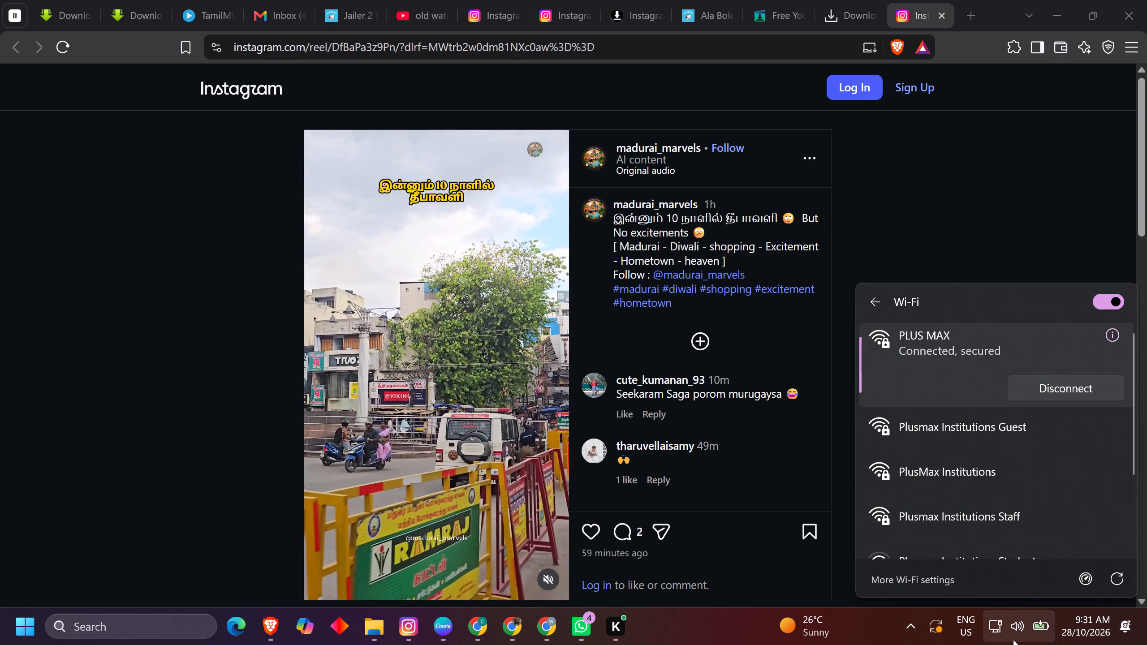
Connect the realme Buds T300 earbuds to the computer over Bluetooth.
click(1013, 638)
click(1023, 324)
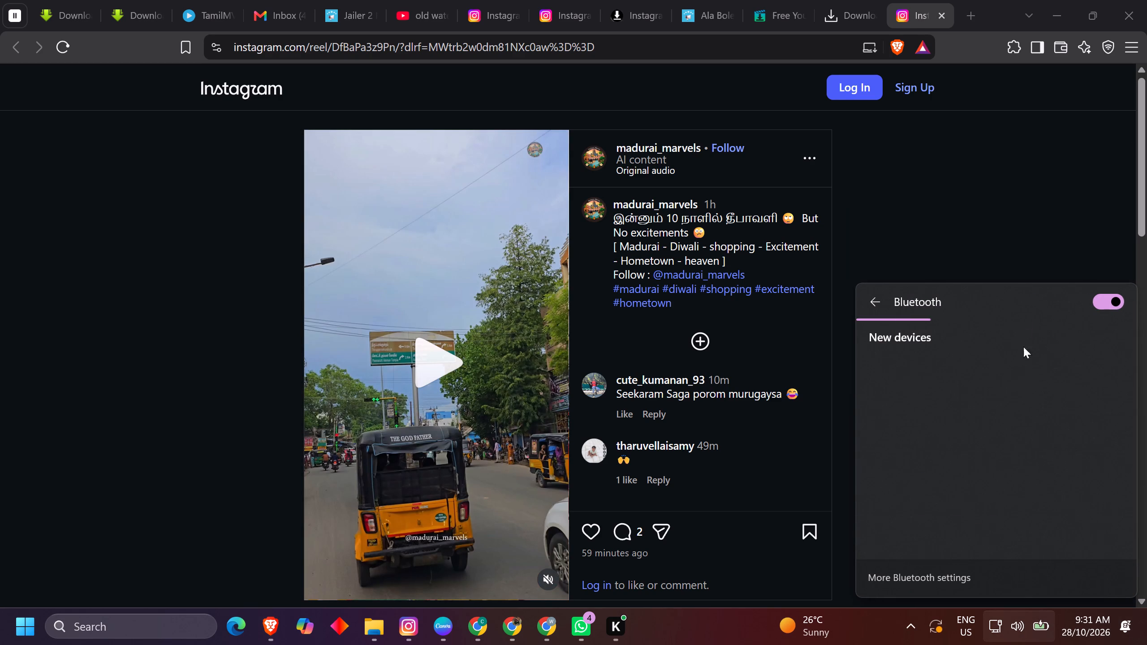
click(1023, 378)
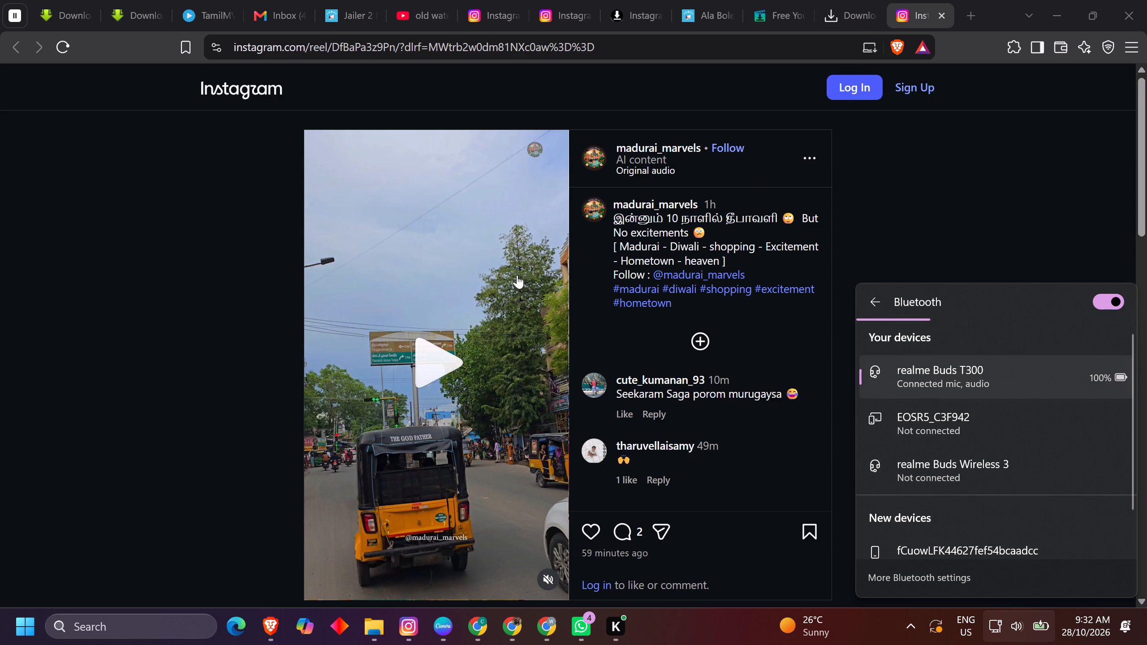
Play the madurai_marvels reel and turn its sound on.
click(464, 293)
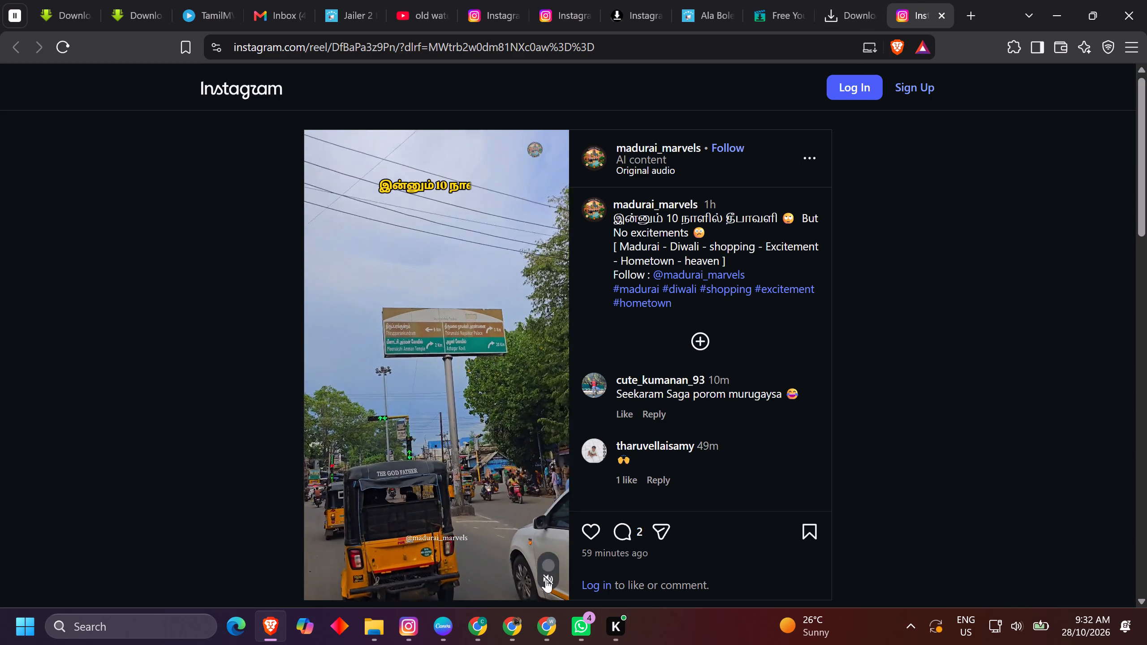
click(546, 579)
Copy the link of the madurai_marvels reel to the clipboard.
click(810, 161)
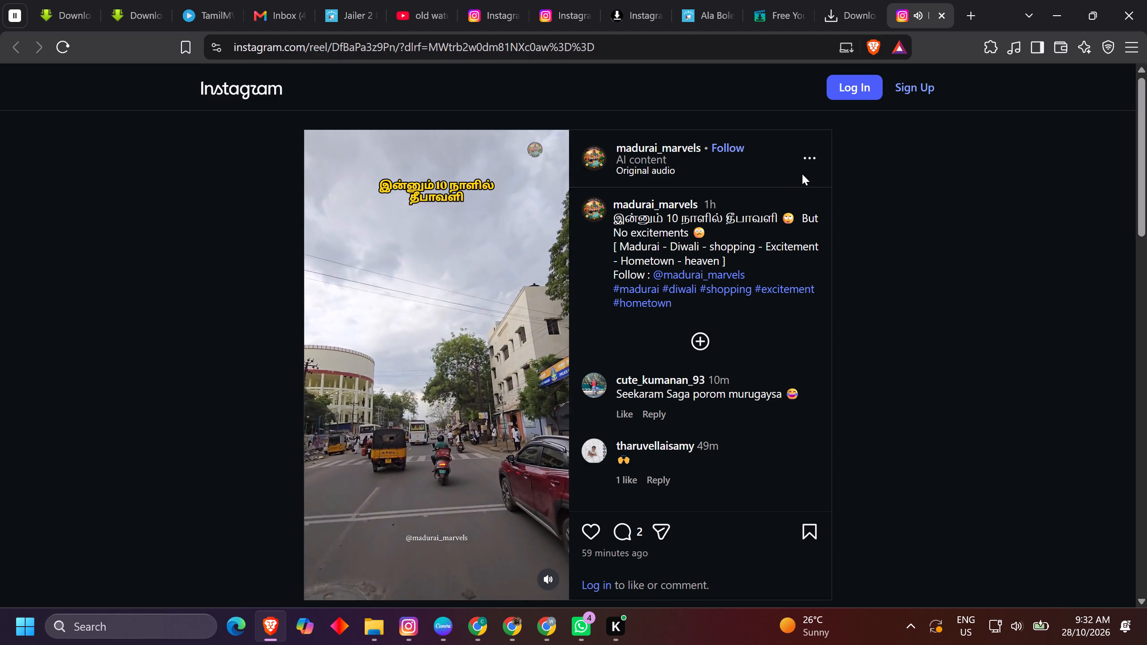
click(810, 160)
click(657, 530)
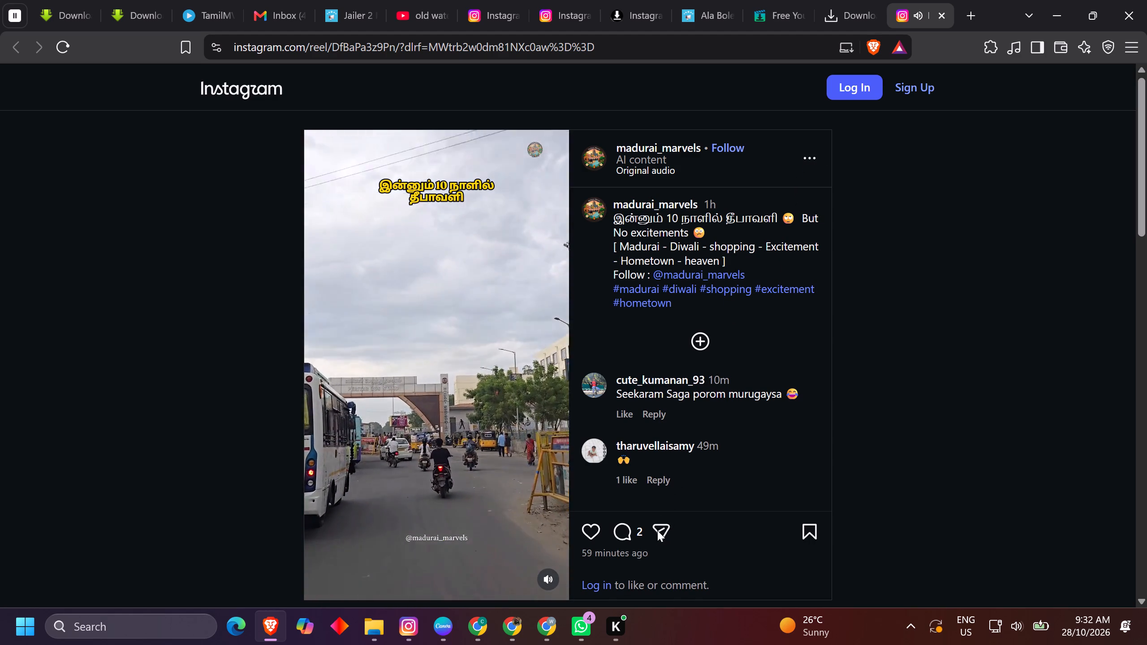
click(446, 426)
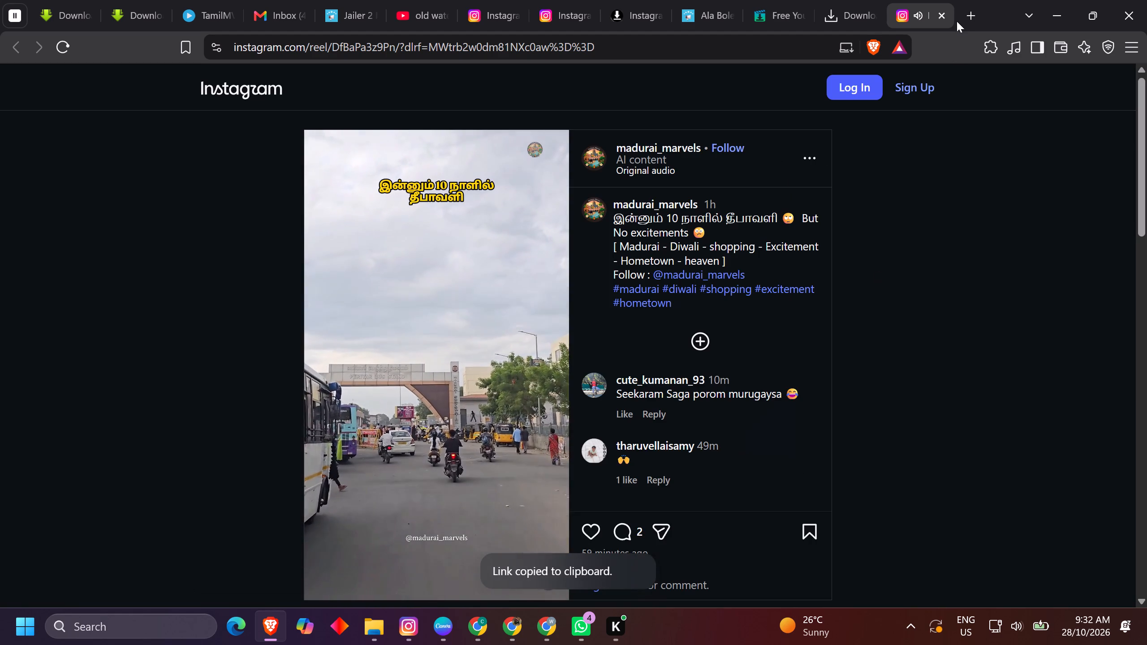
Search the web for "instgram downloaded" in a new browser tab.
click(776, 15)
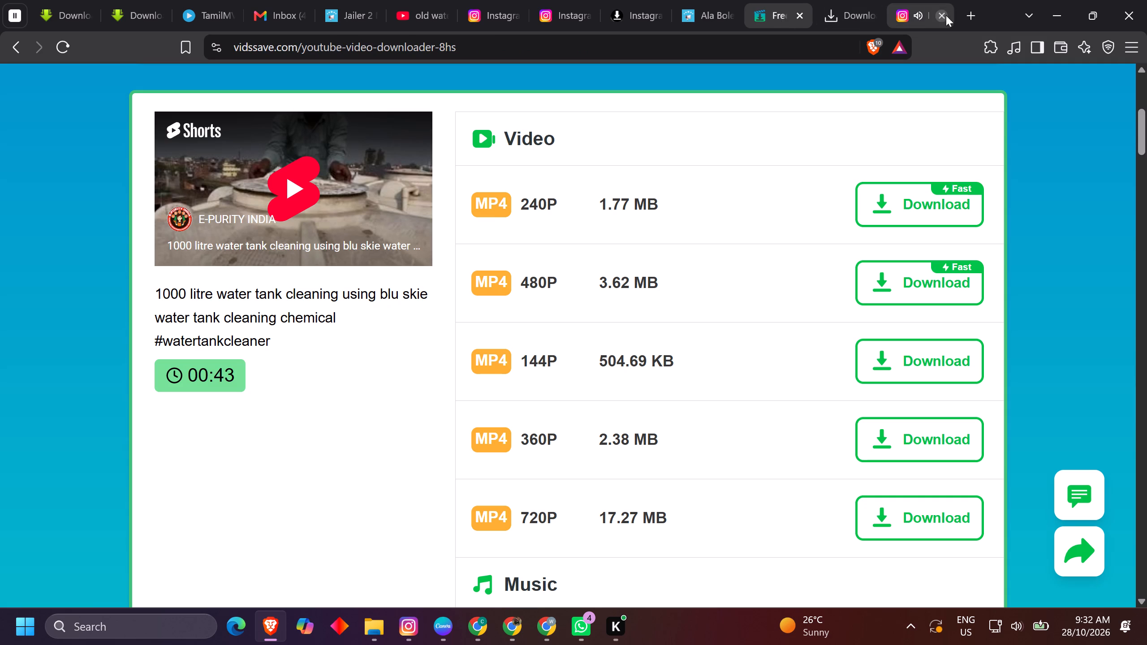
click(909, 17)
click(970, 9)
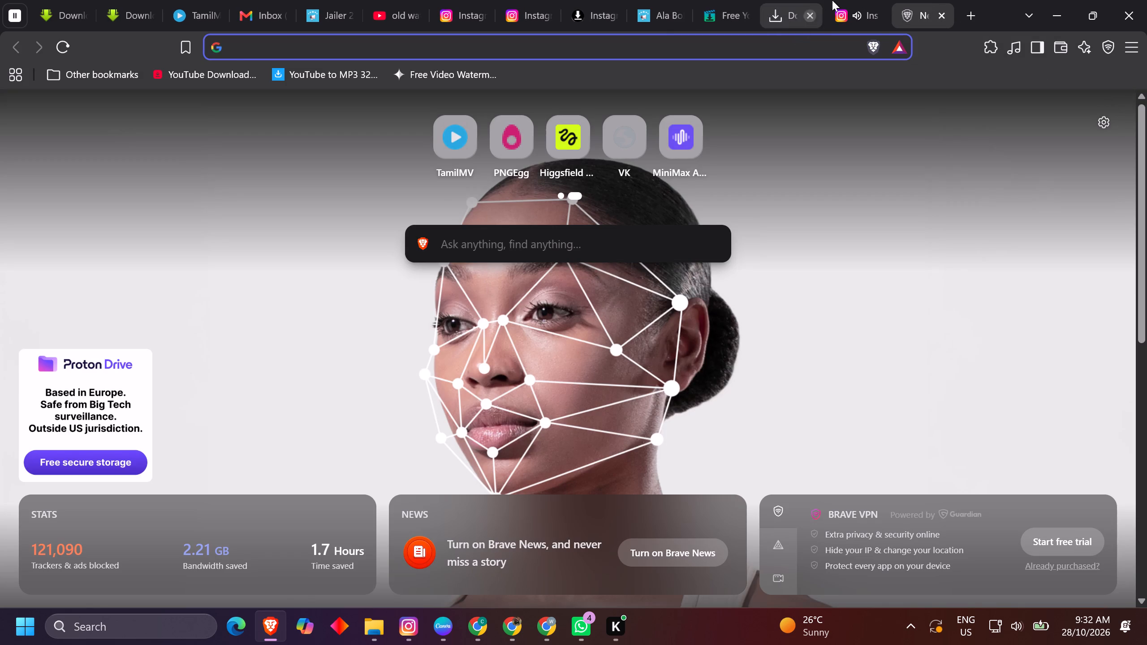
click(837, 10)
click(905, 19)
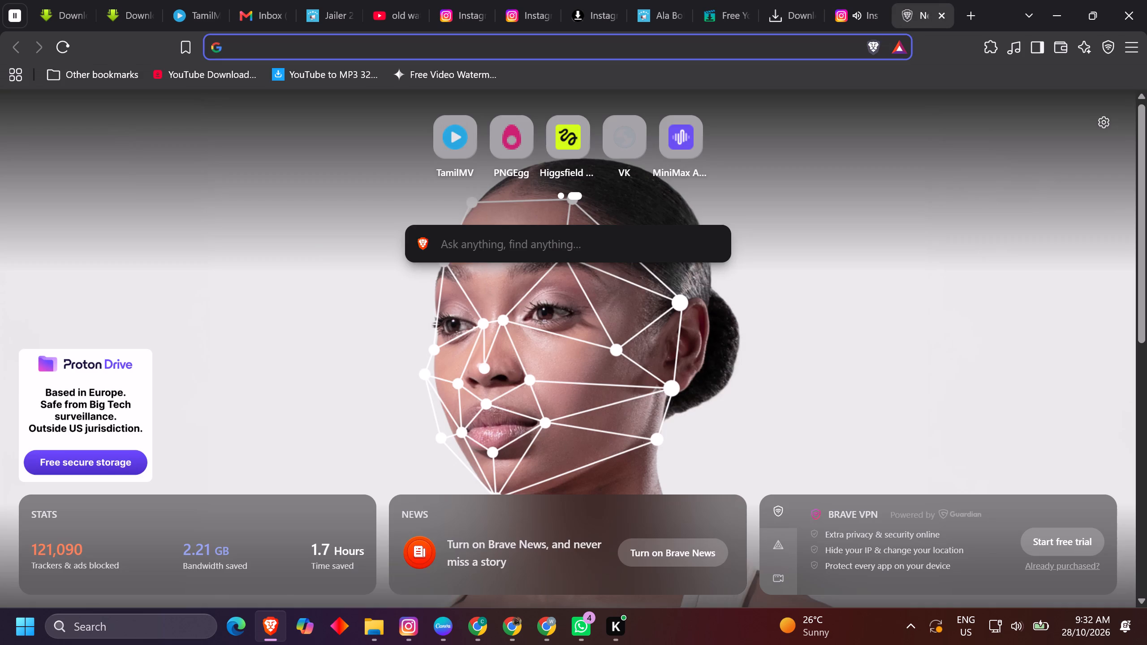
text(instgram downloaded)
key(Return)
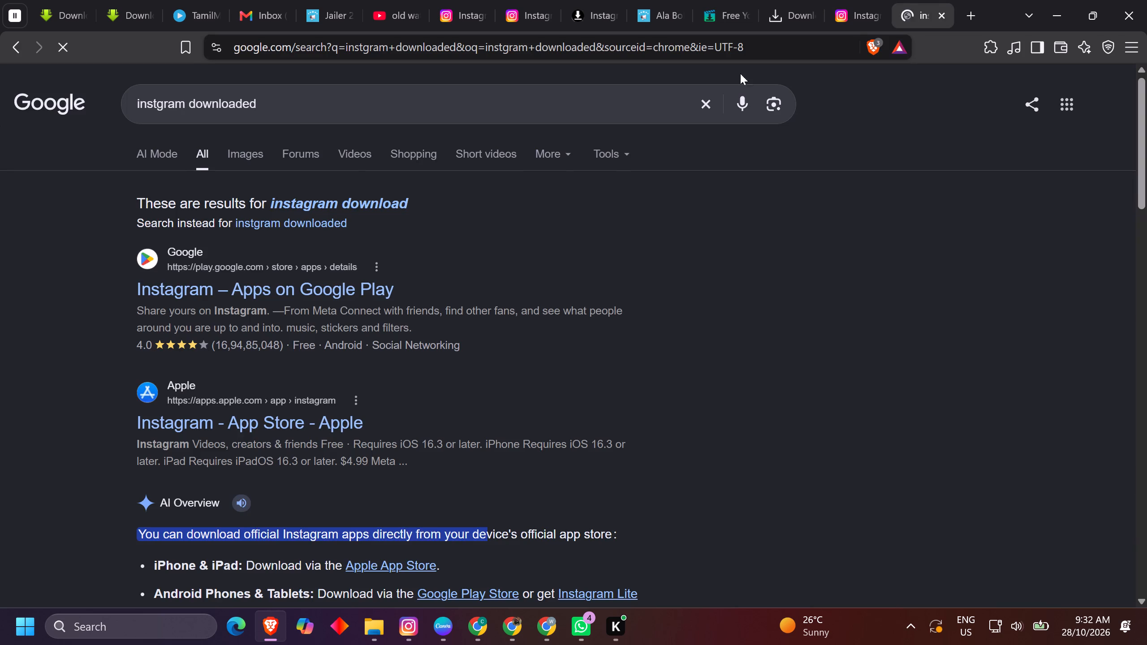
Refine the web search to "instgram Video downloaded".
click(360, 105)
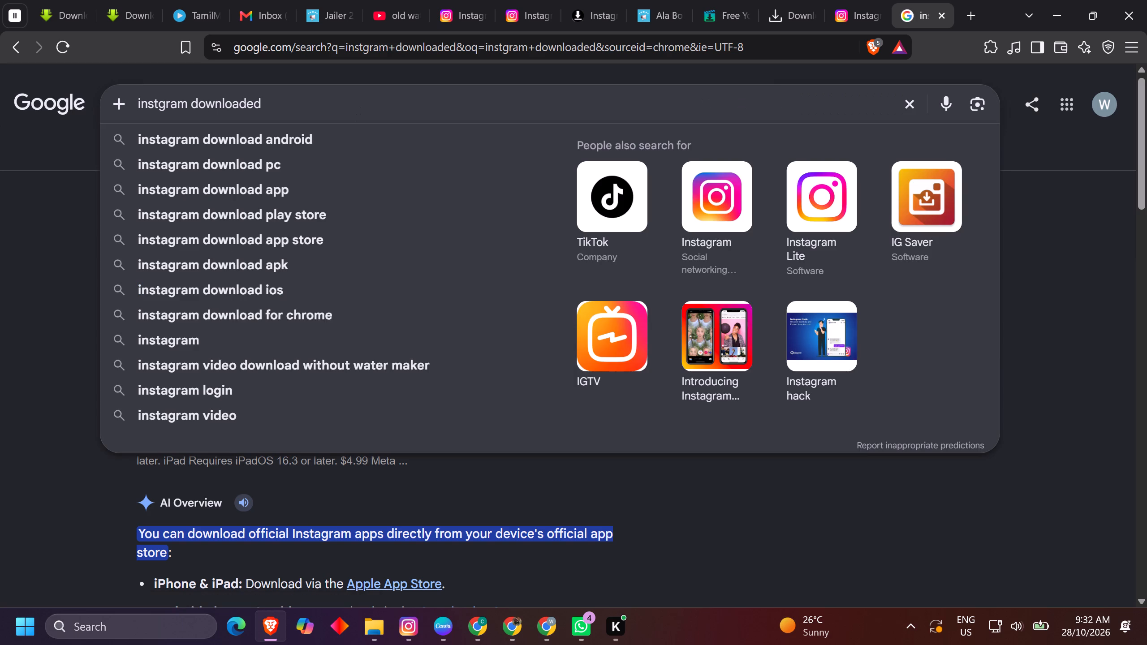
key(Left)
key(Left)
key(Left)
key(Left)
key(Left)
key(Left)
key(Left)
key(Left)
key(Left)
key(Left)
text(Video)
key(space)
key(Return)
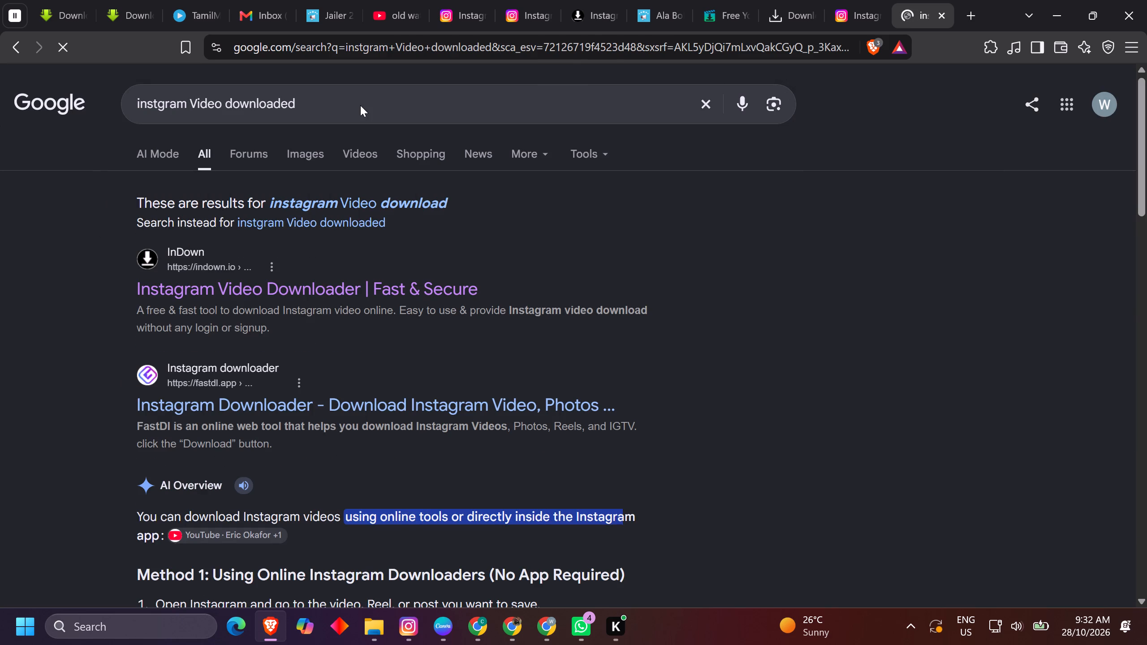
Open InDown's Instagram Video Downloader from the results and look up the video using the copied reel link.
click(471, 276)
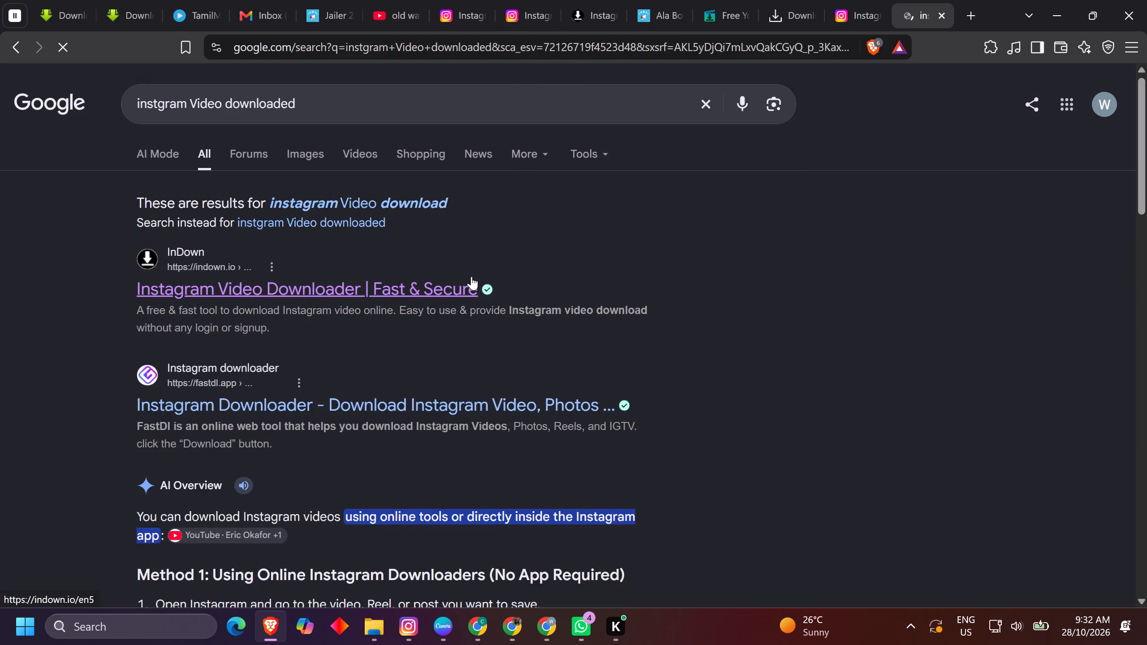
click(545, 262)
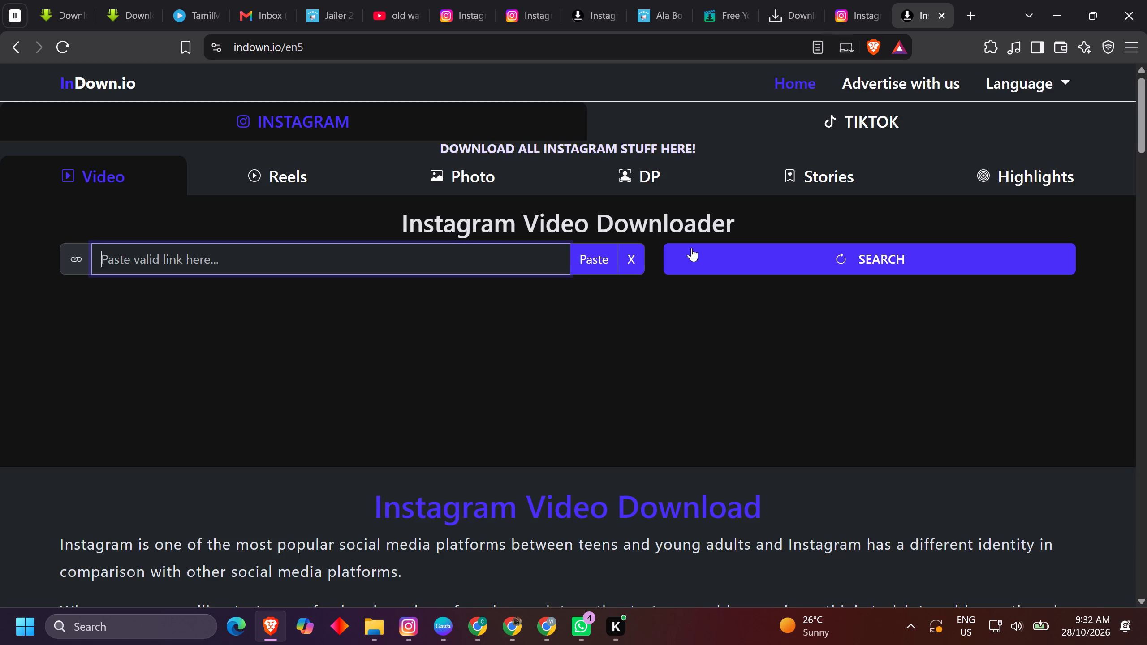
key(ctrl+v)
click(745, 256)
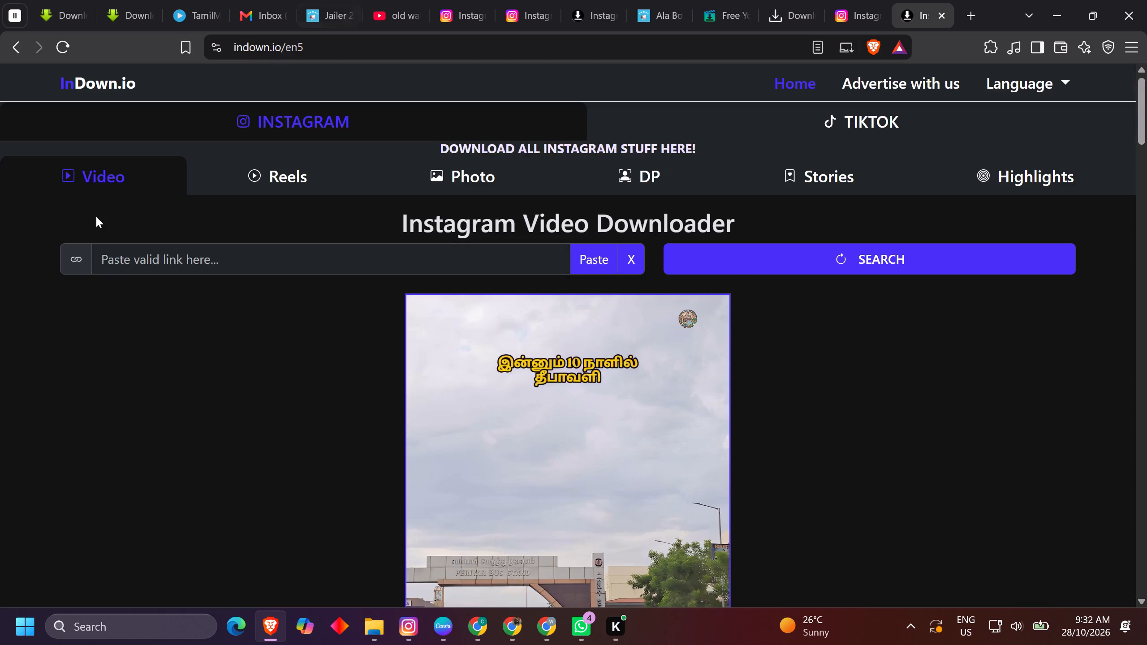
Download the reel from Download Server 1 and save it as an MP4 in the Downloads folder.
scroll(304, 205, down, 6)
click(568, 428)
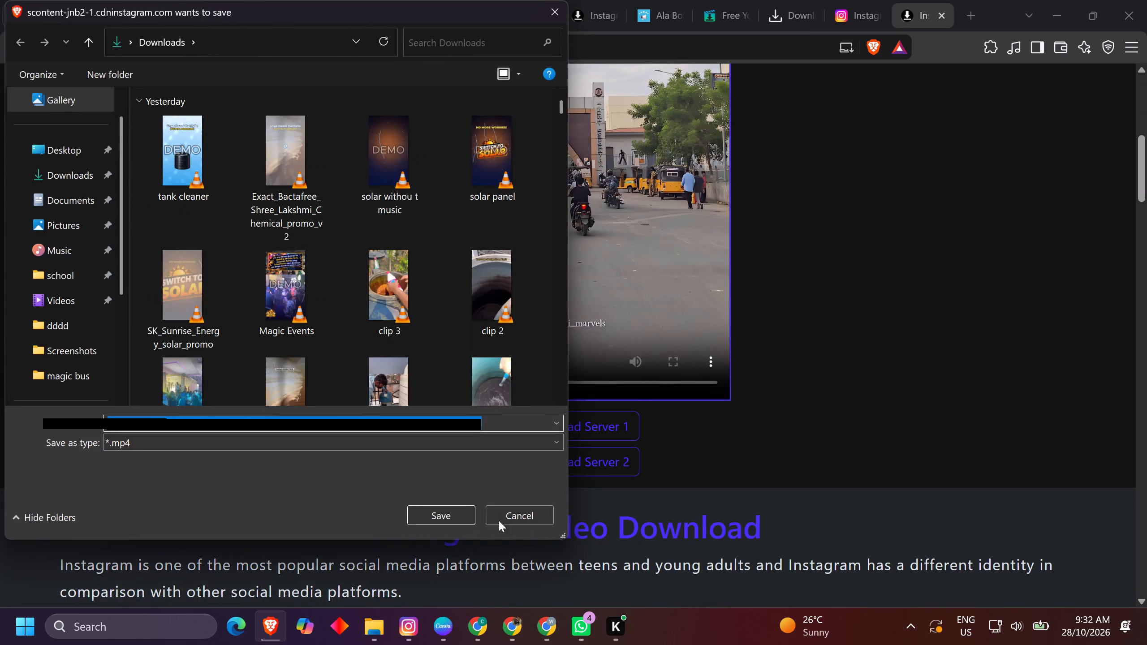
click(448, 518)
drag(879, 119, 857, 162)
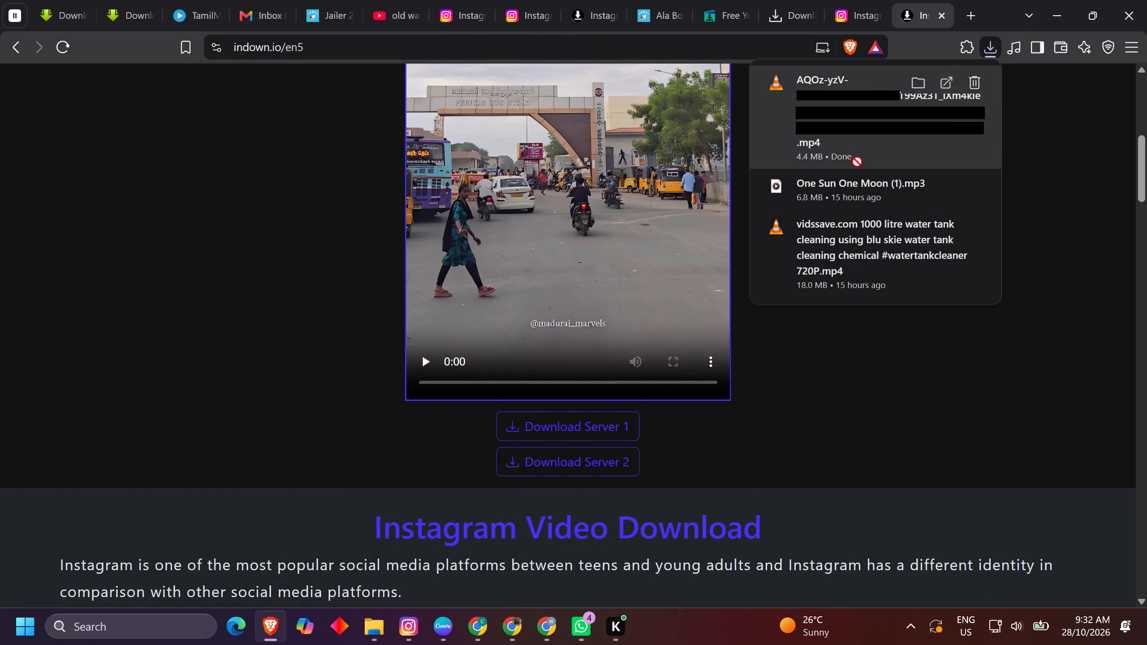
drag(857, 162, 845, 117)
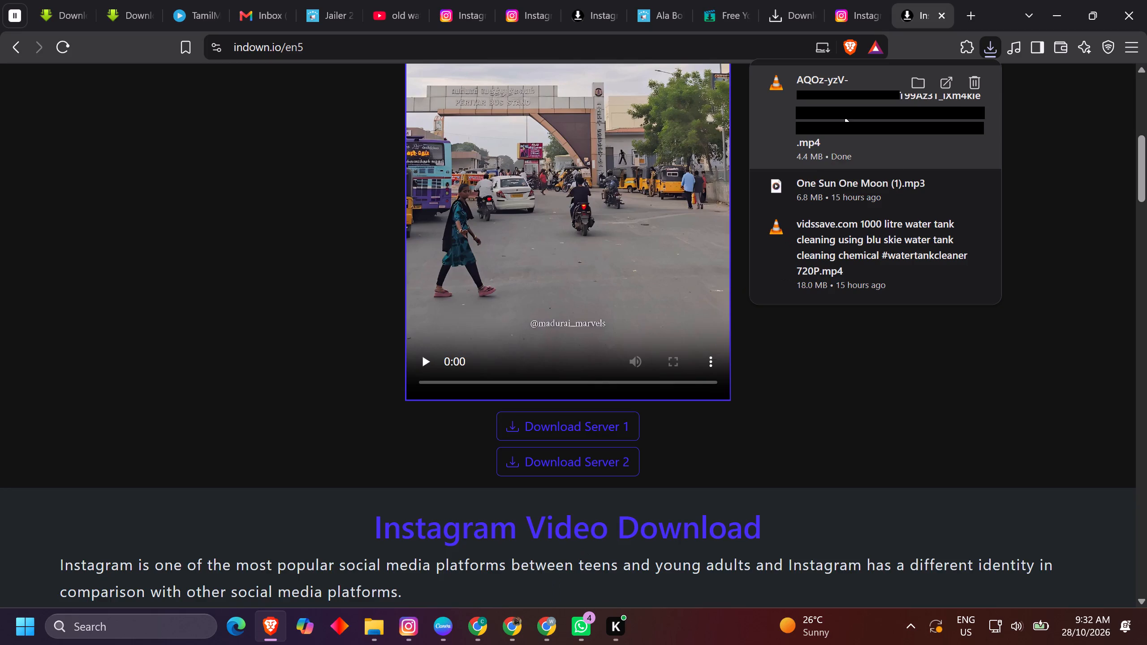
Search the computer for an app by entering "cca".
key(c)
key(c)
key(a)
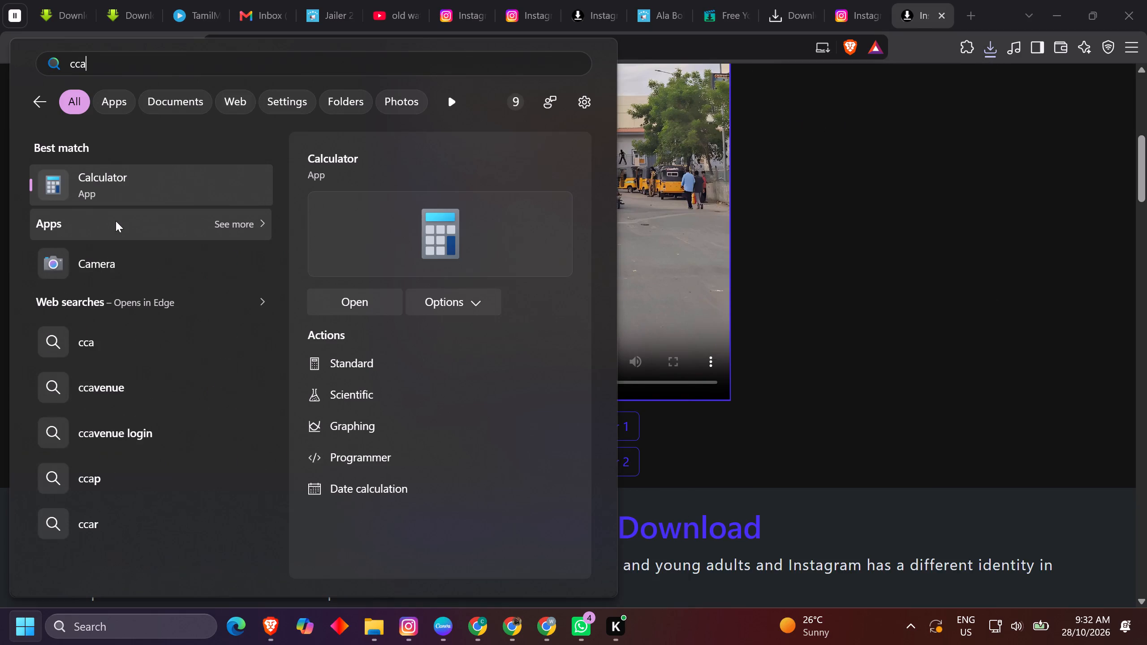
Correct the app search to "cap" and launch CapCut.
key(BackSpace)
key(BackSpace)
text(ap)
click(103, 175)
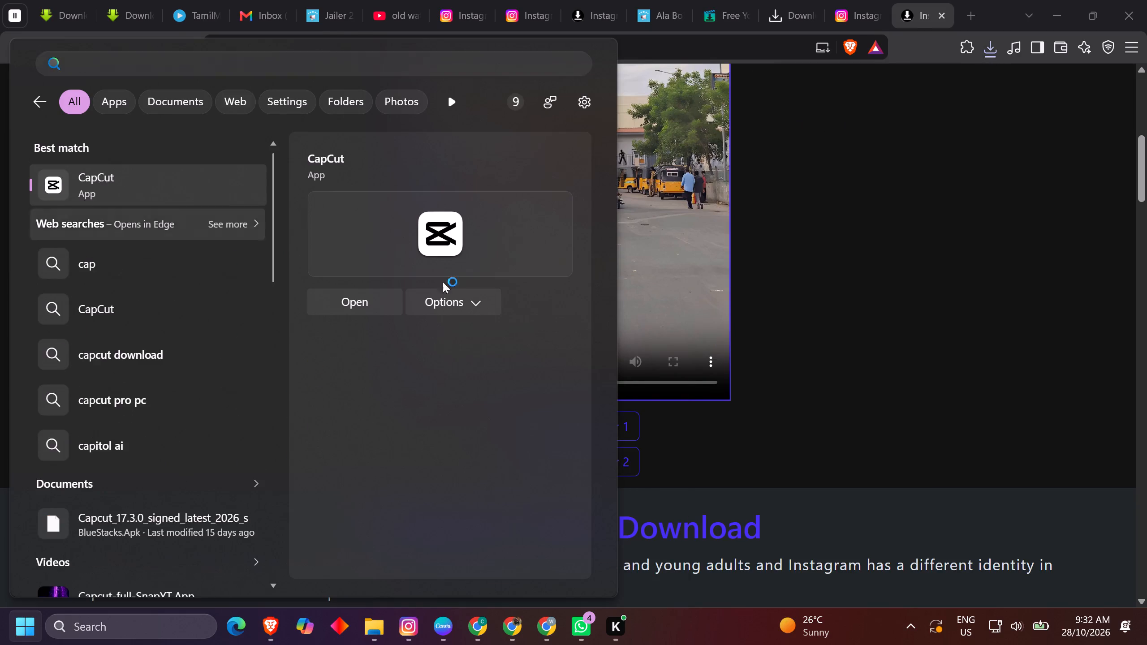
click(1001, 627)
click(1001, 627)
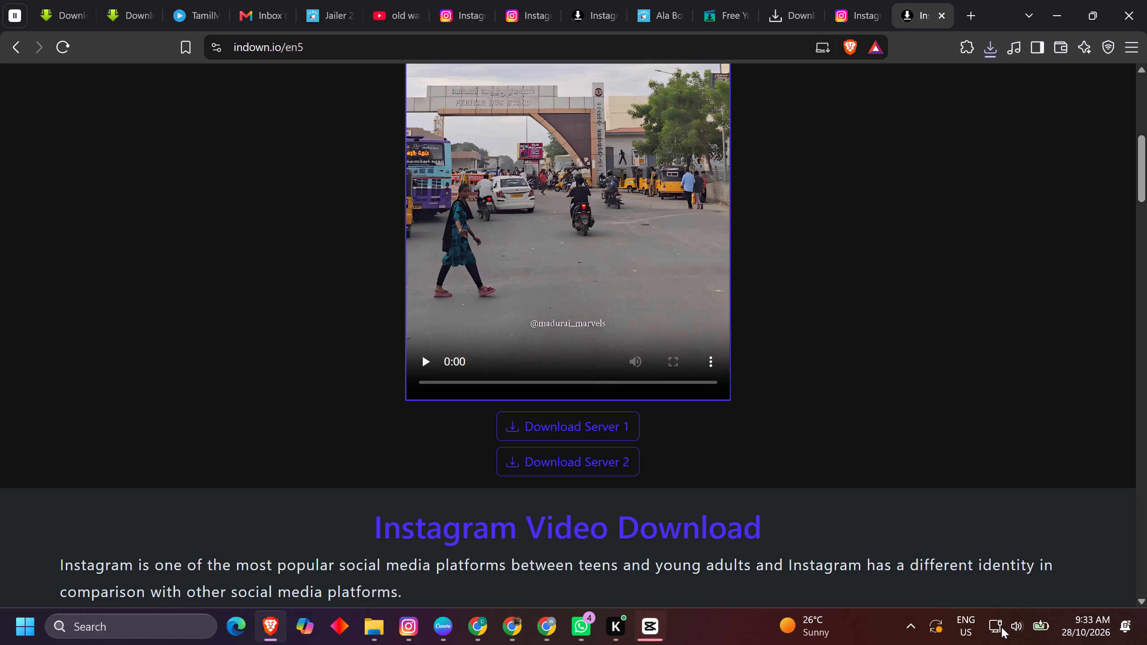
Switch to CapCut and create a new video project.
click(652, 633)
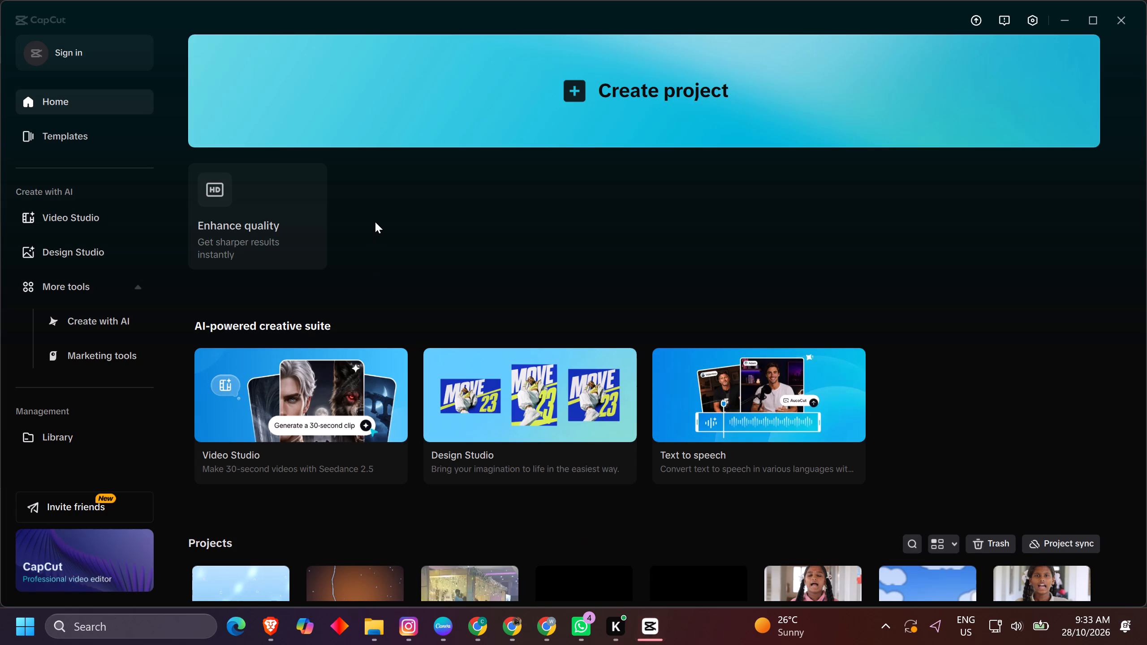
click(541, 104)
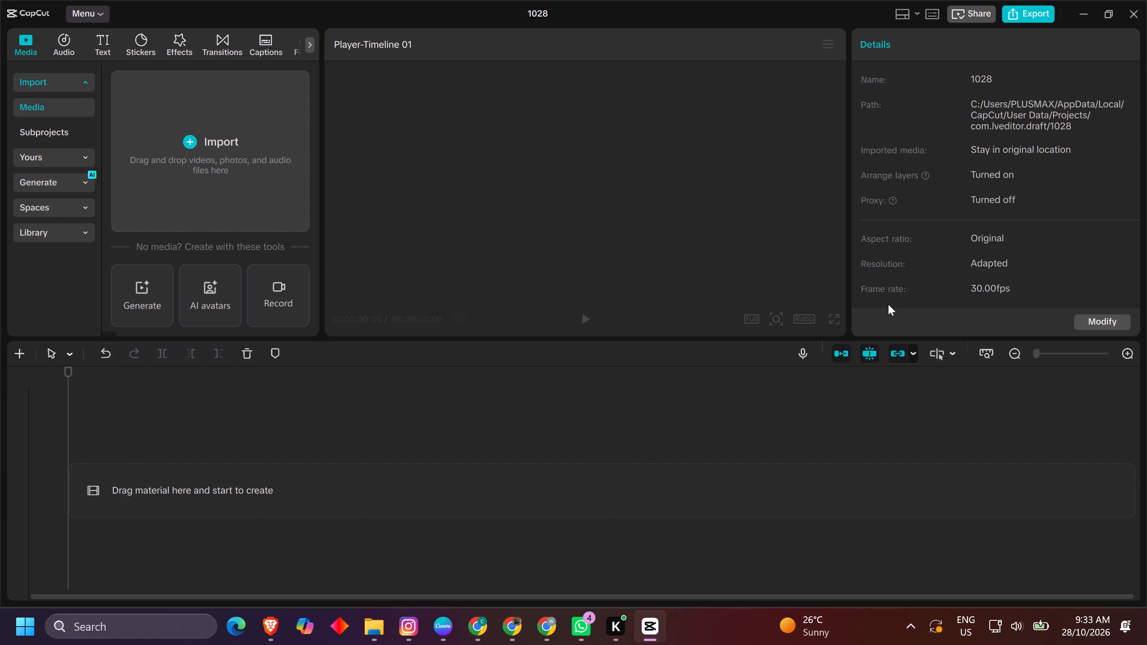
Switch to File Explorer's Downloads folder to get the downloaded reel for the new project.
click(357, 640)
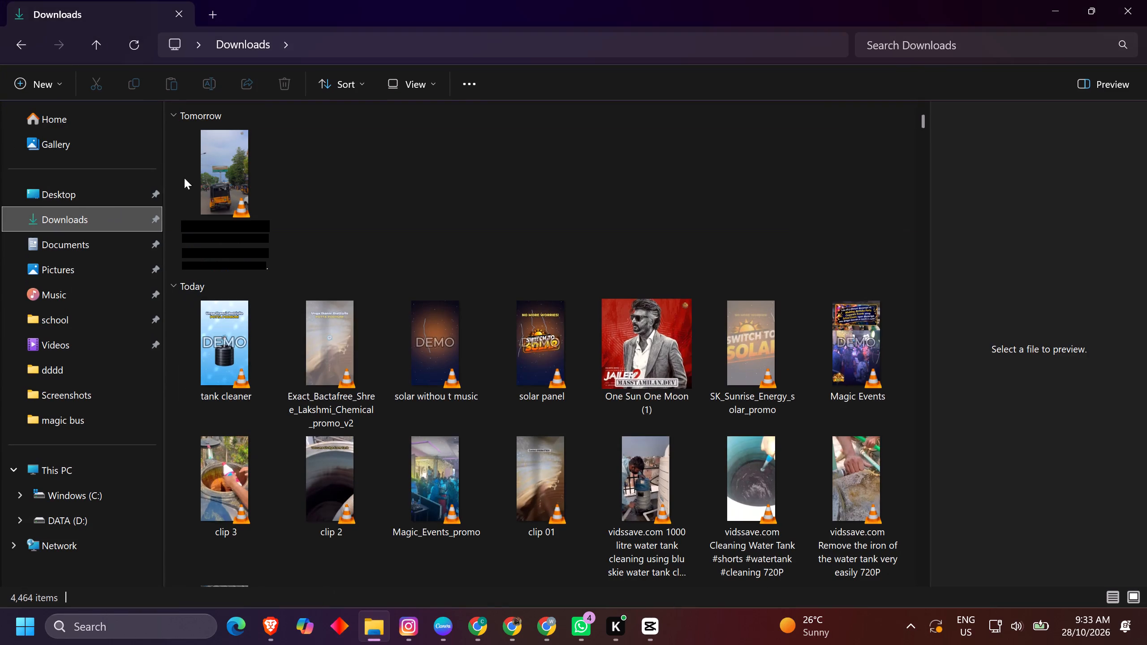
Import the newest Downloads video, the street clip with the yellow auto-rickshaw, into the CapCut project and place it on the timeline.
drag(215, 180, 306, 198)
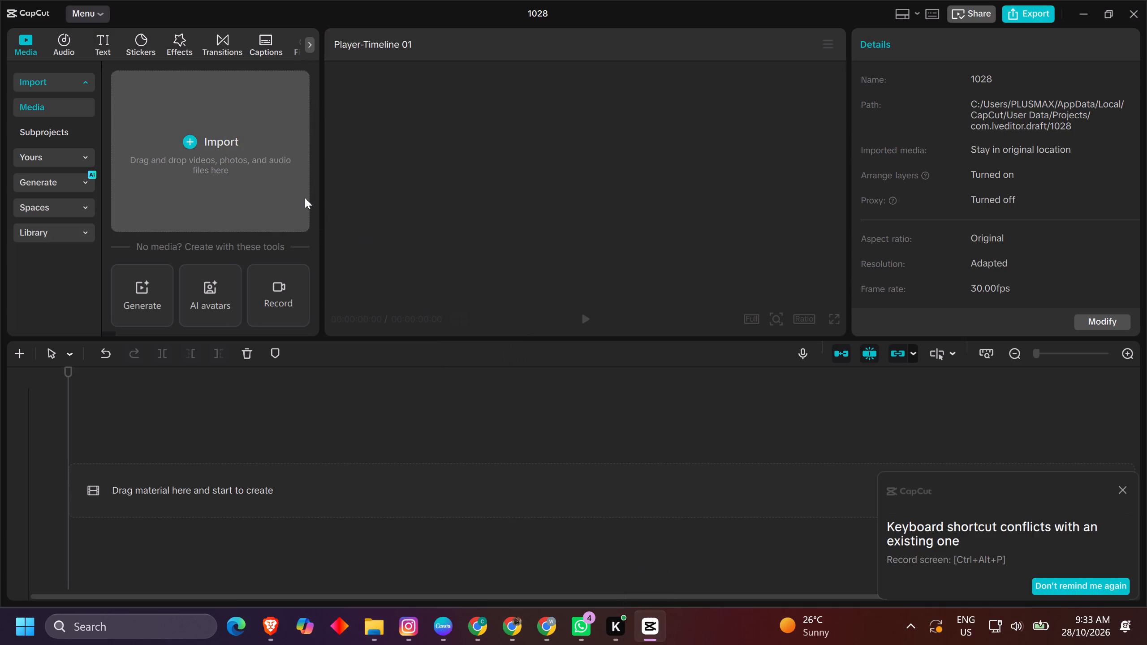
drag(154, 146, 284, 536)
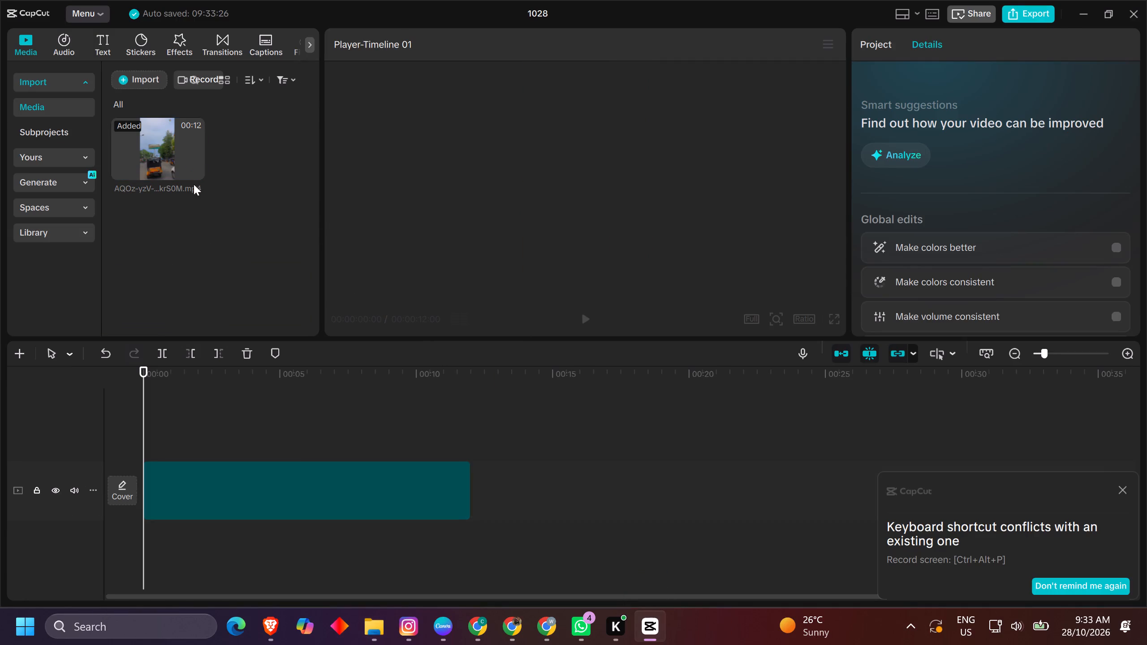
Extract the audio from the street video clip onto its own track in the timeline.
click(306, 484)
click(319, 425)
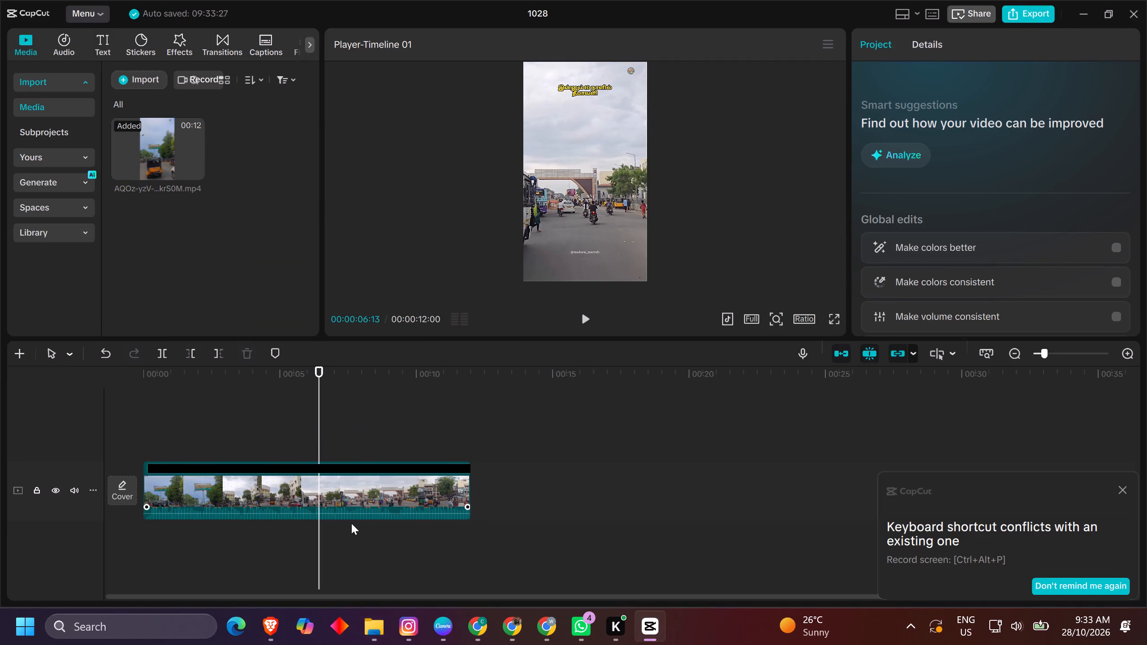
click(353, 532)
right_click(358, 508)
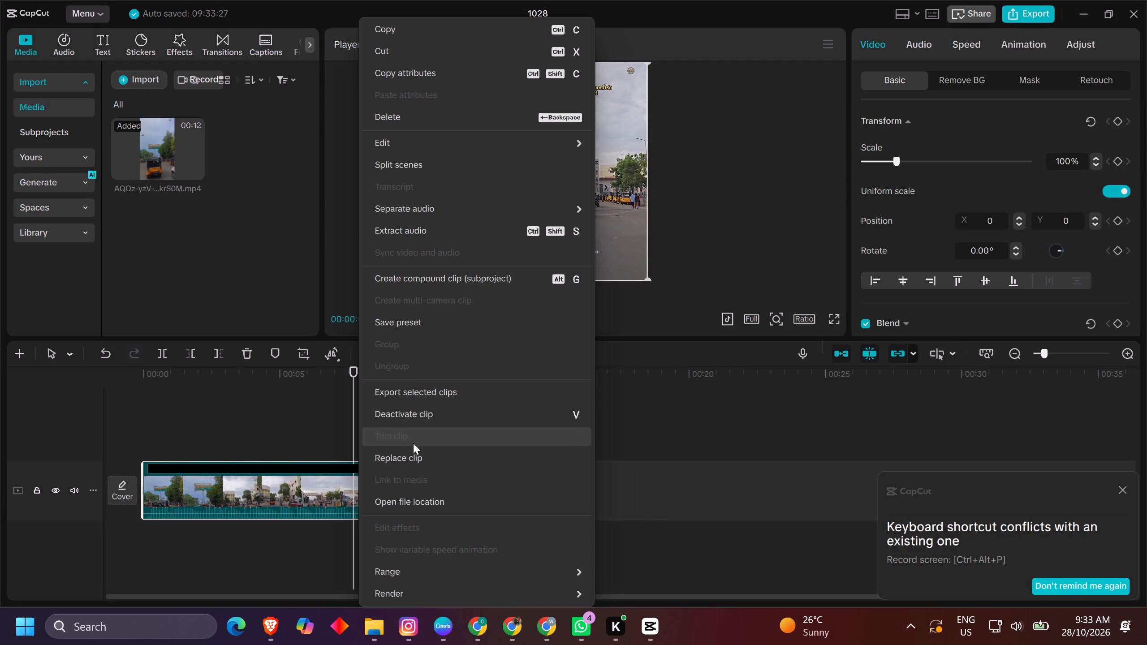
click(847, 428)
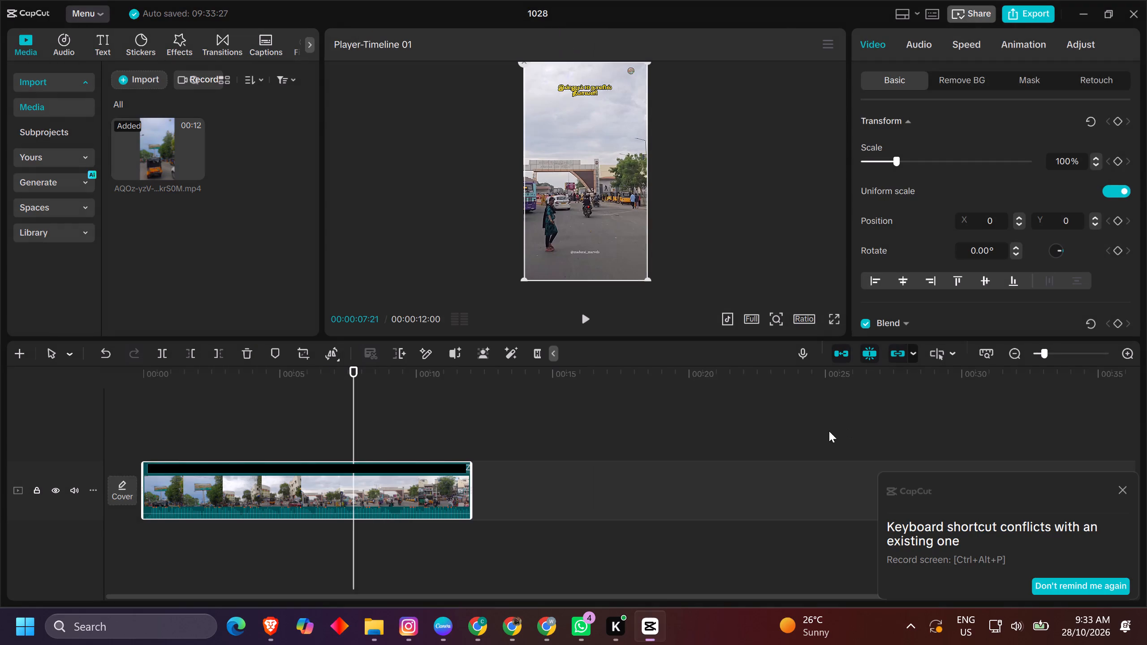
right_click(334, 489)
click(426, 232)
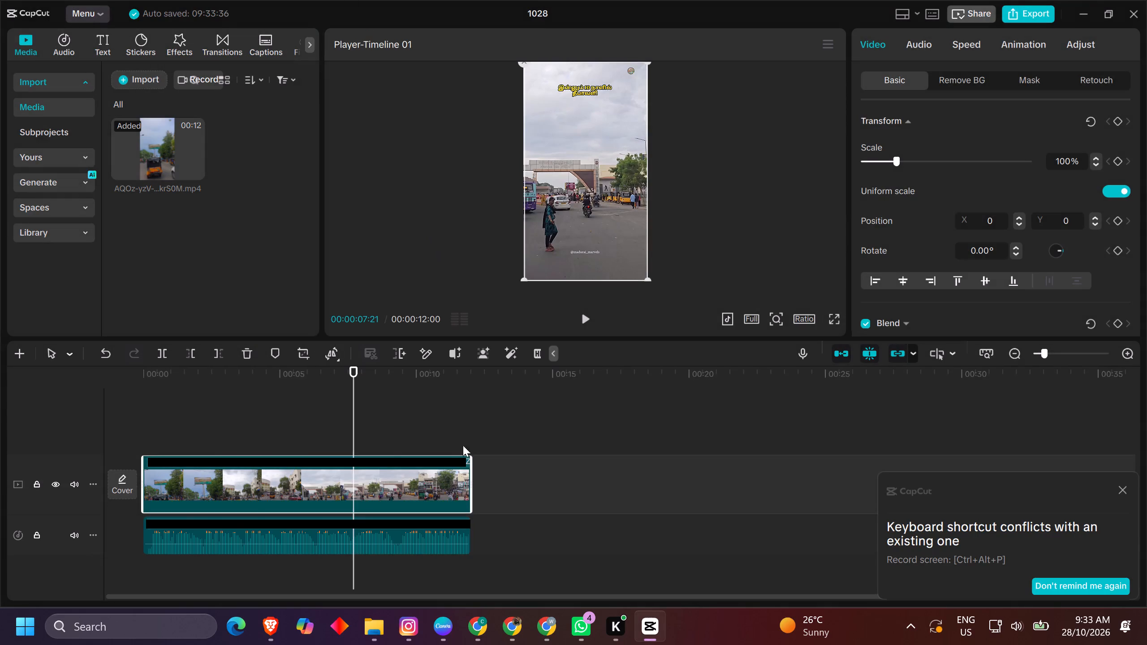
Delete the street video clip from the timeline, leaving only its extracted audio.
click(340, 471)
key(Delete)
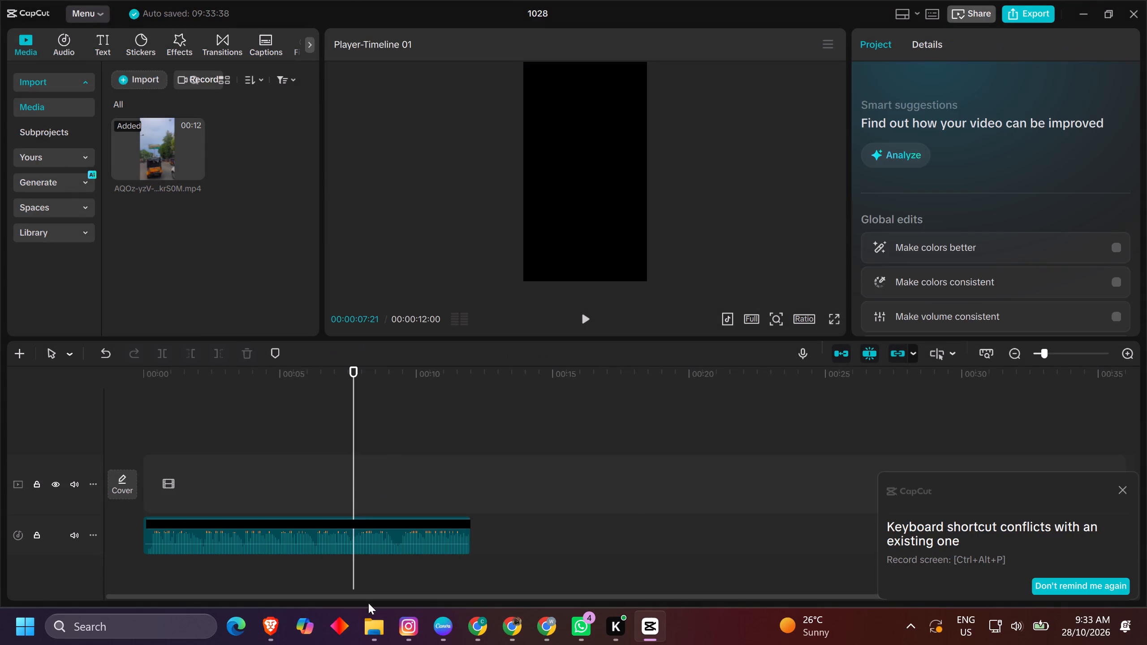
Switch to File Explorer and go to the Downloads folder for more media.
click(371, 632)
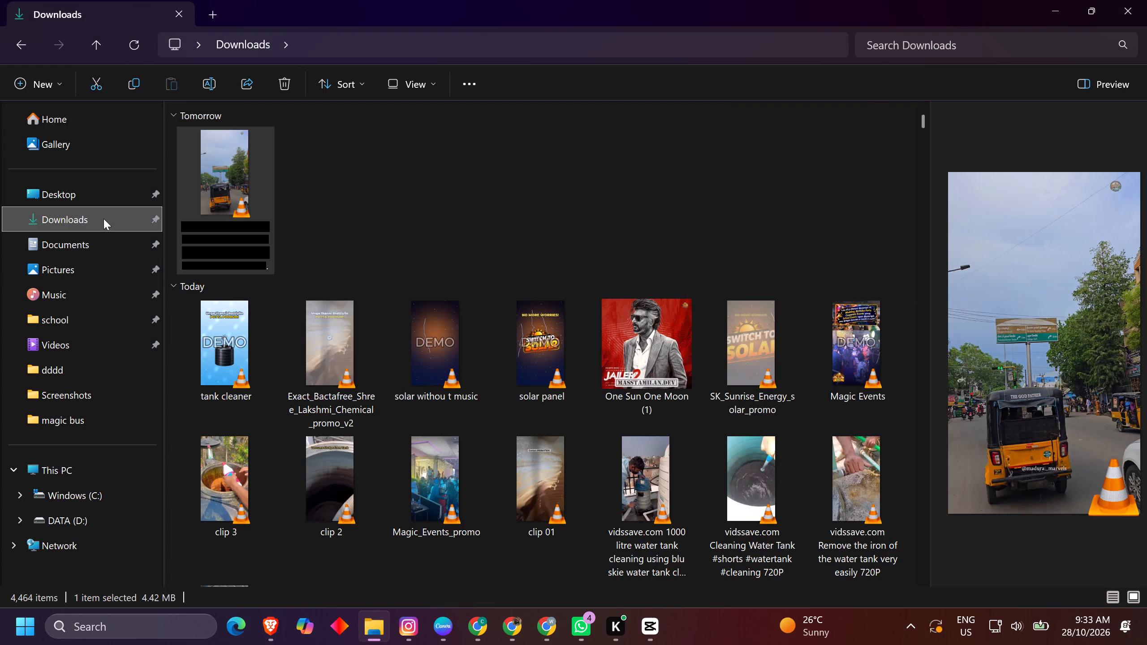
click(103, 218)
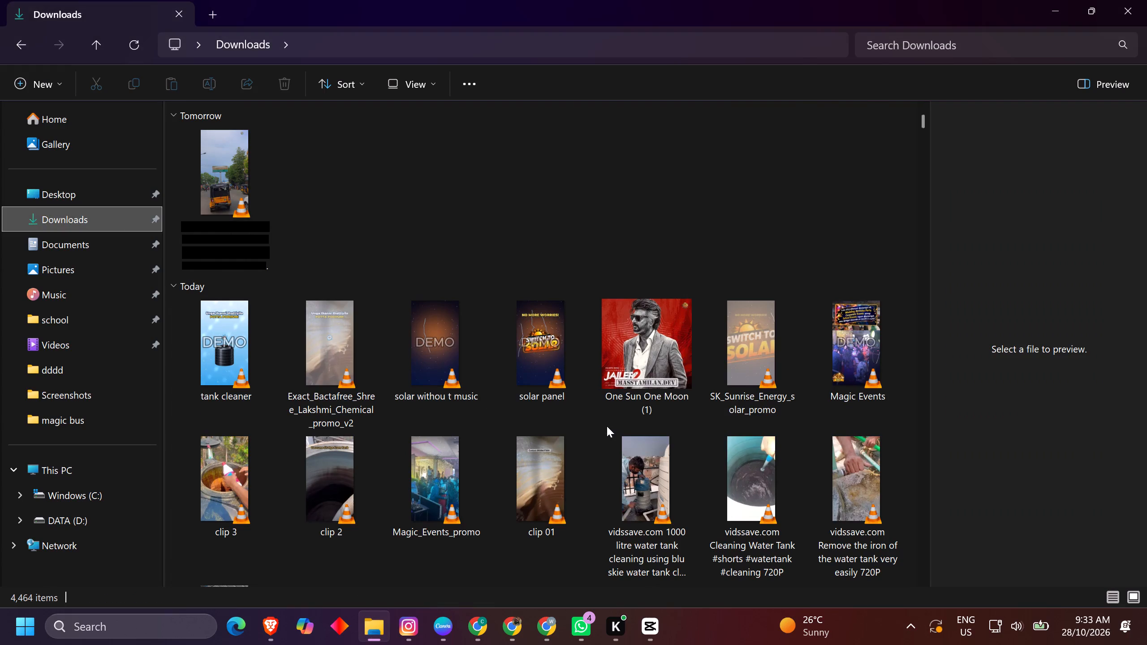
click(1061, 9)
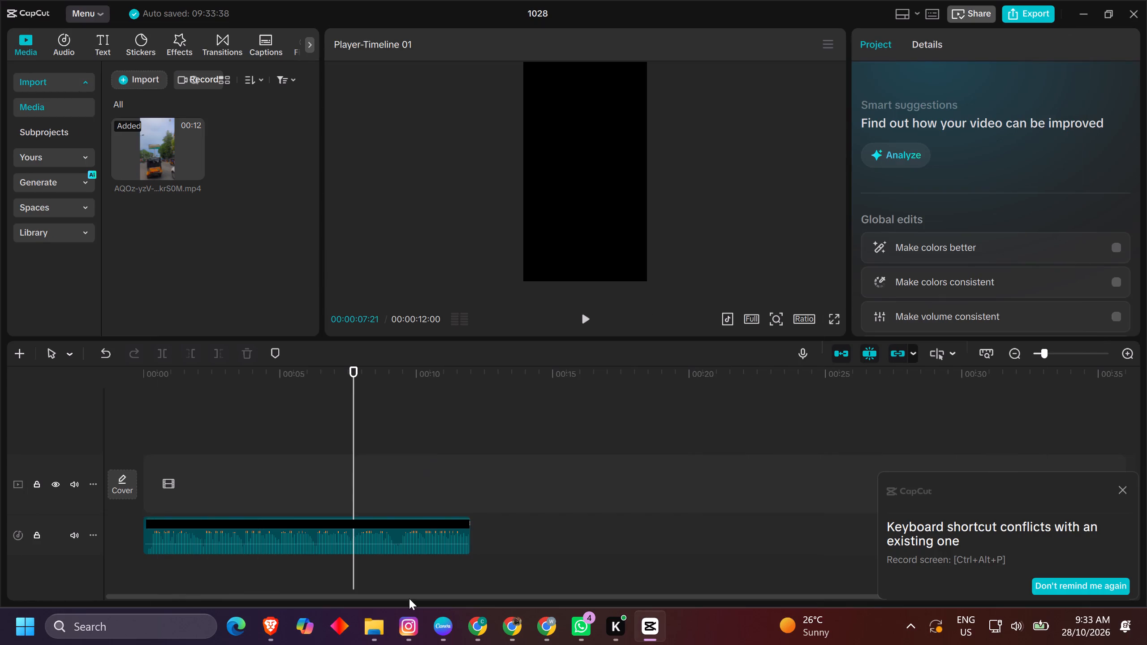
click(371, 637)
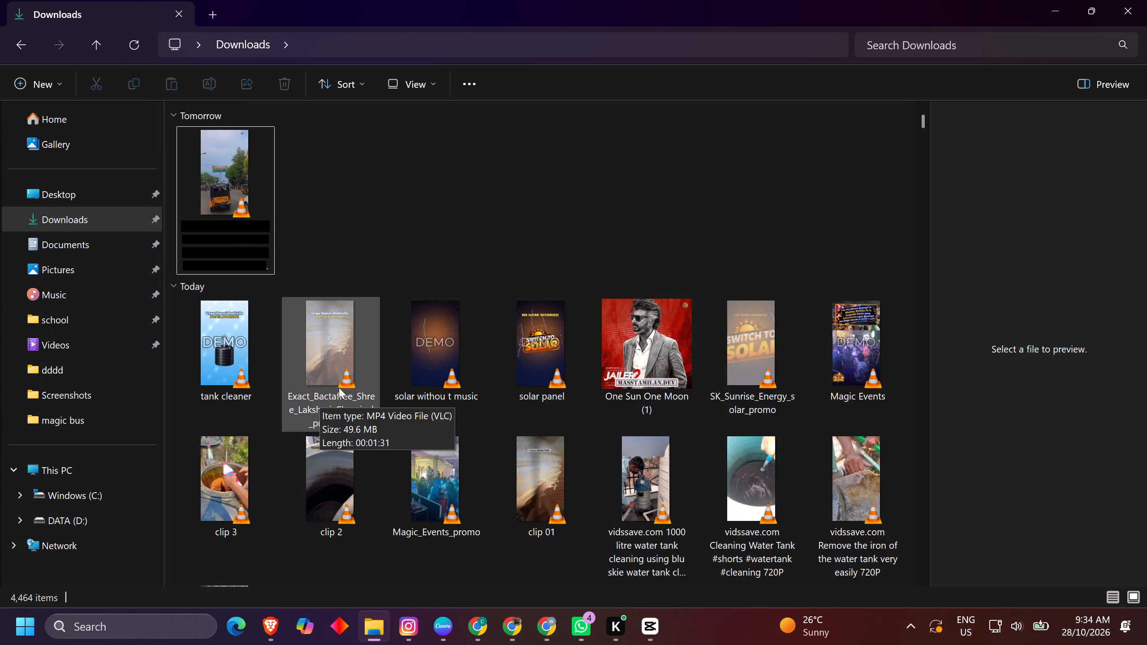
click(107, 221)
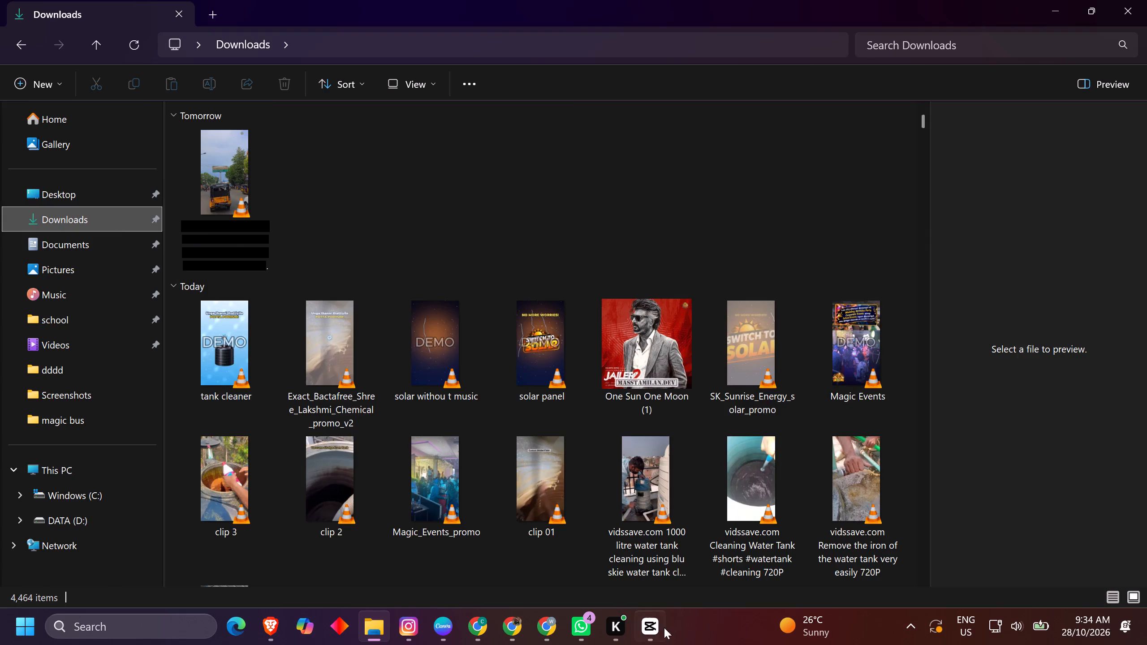
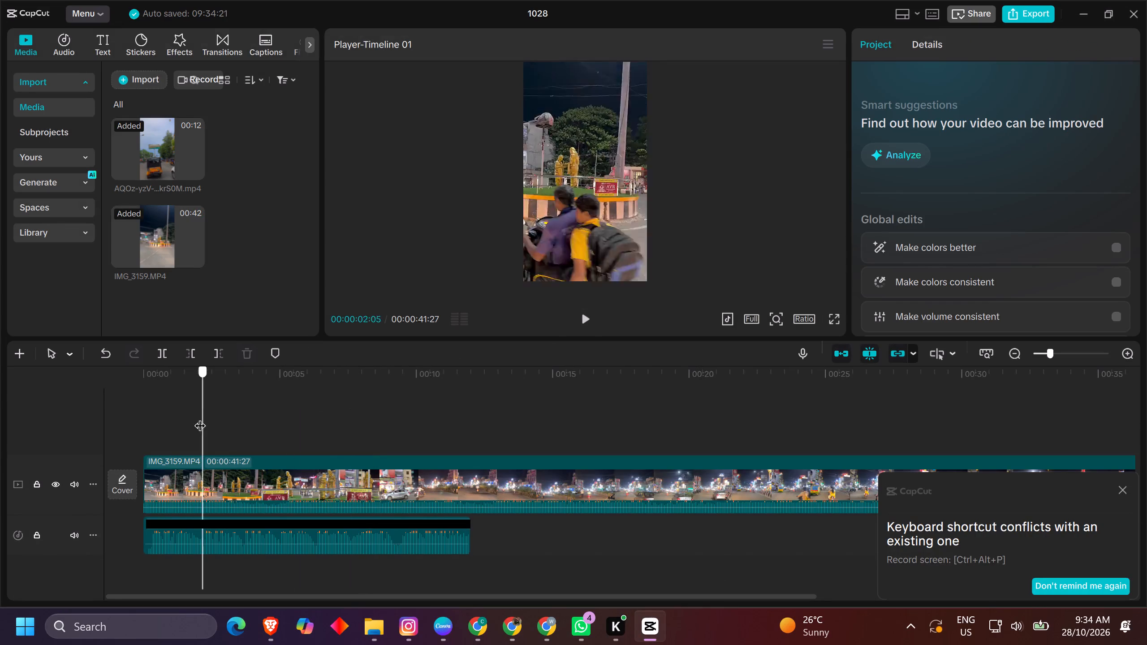
drag(200, 417, 305, 467)
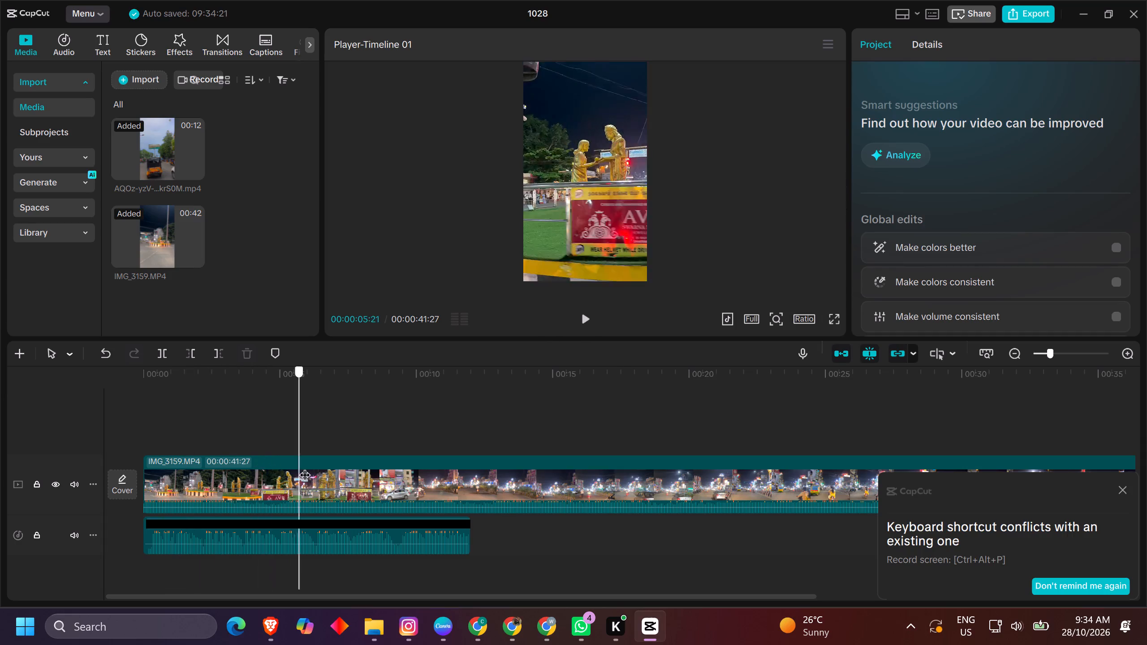
drag(305, 467, 144, 528)
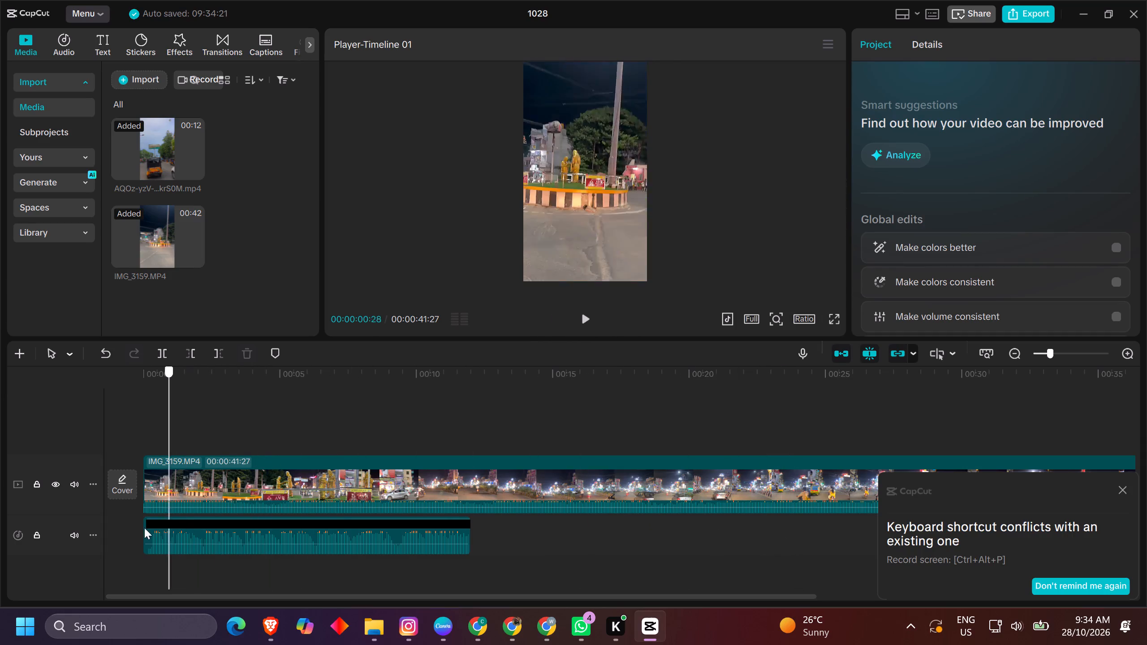
drag(144, 528, 177, 535)
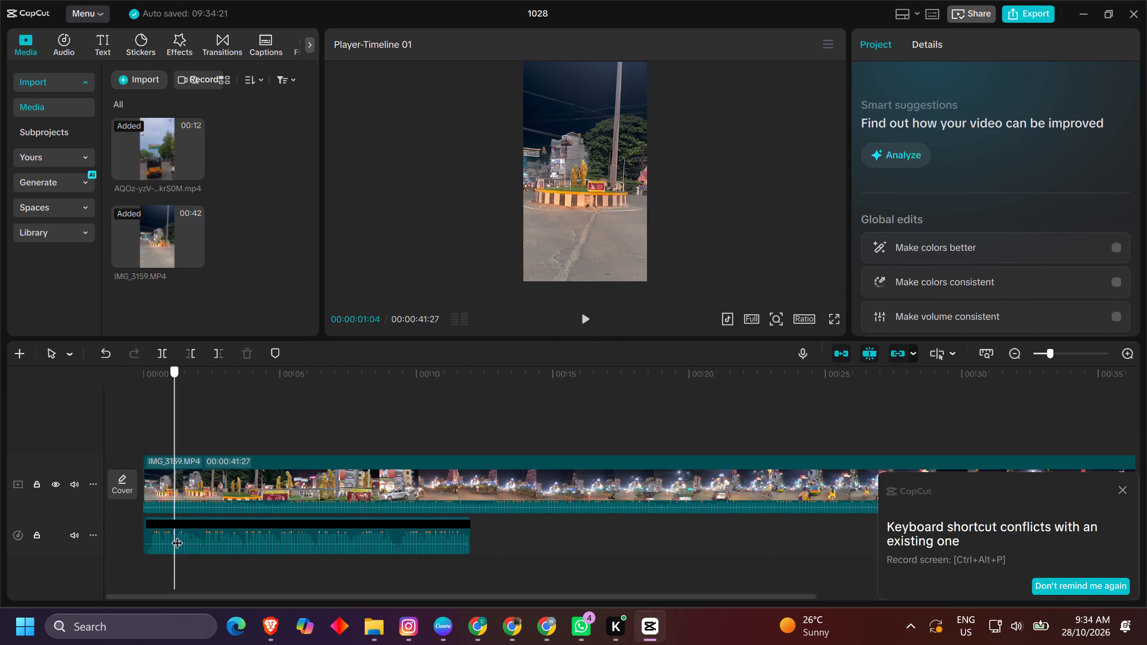
drag(177, 535, 229, 534)
click(240, 495)
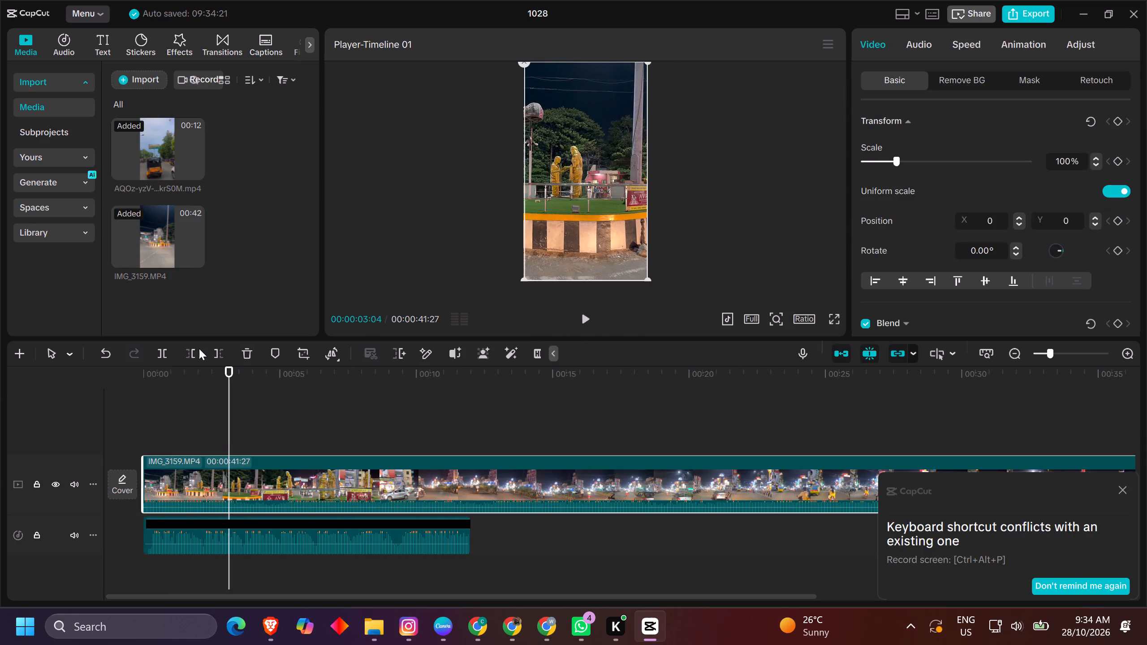
click(193, 349)
Scrub through the trimmed IMG_3159 clip from its beginning to review the opening shot of the statues.
drag(144, 381, 148, 382)
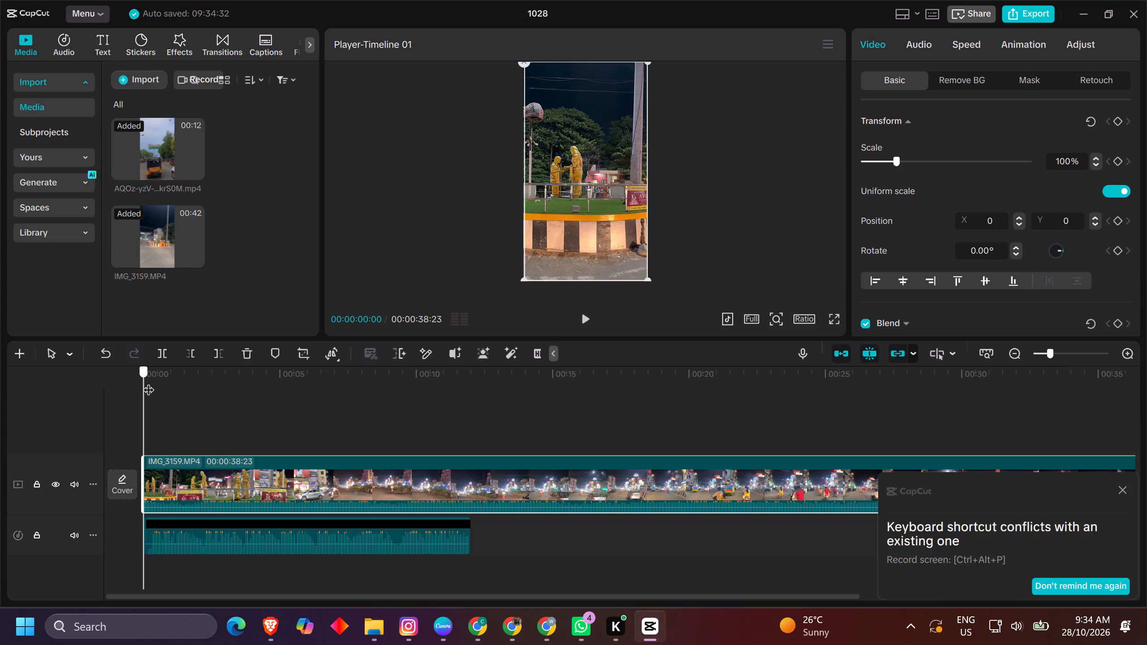
drag(148, 382, 198, 390)
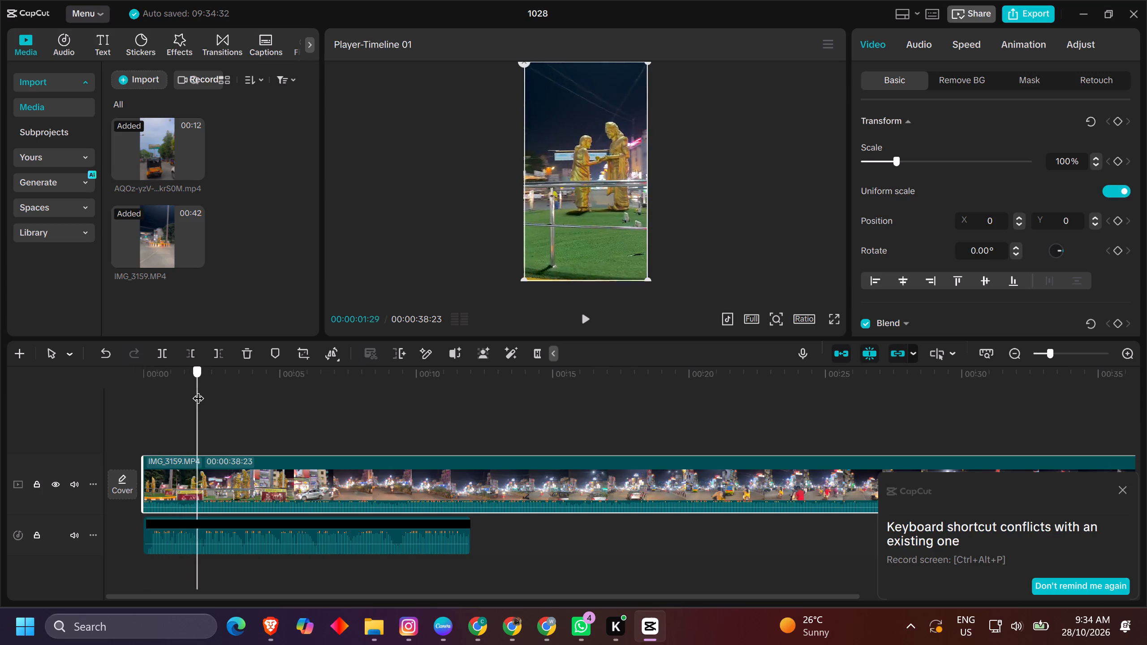
Split the IMG_3159 clip on the timeline at 00:00:04:15, just after the golden statues shot.
drag(198, 390, 266, 398)
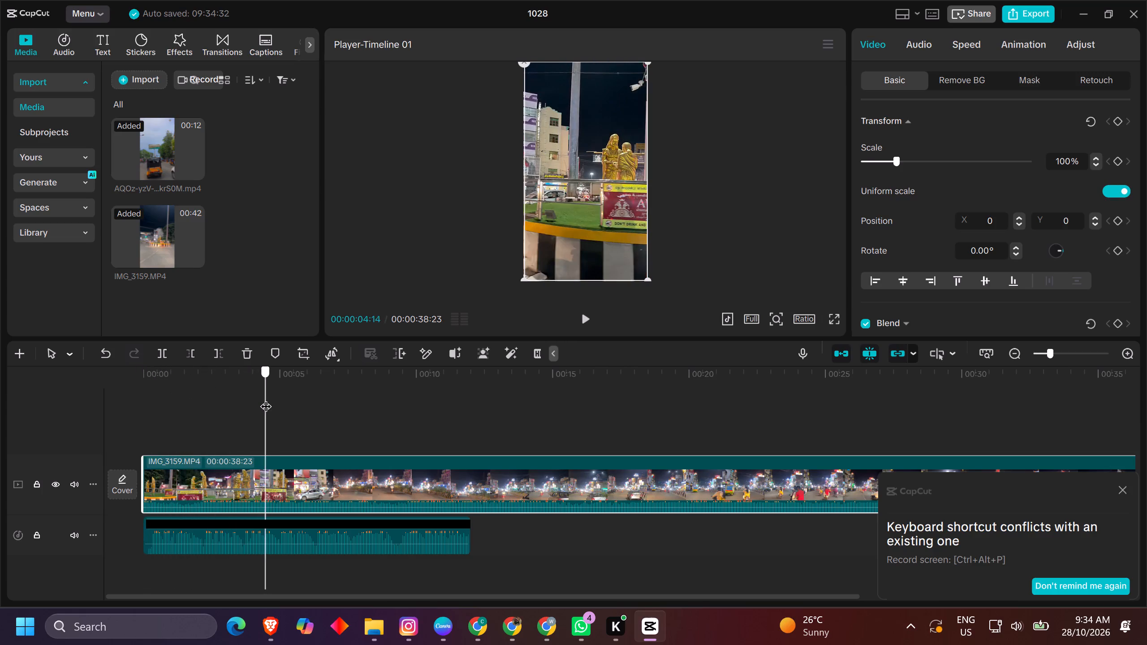
drag(266, 398, 267, 399)
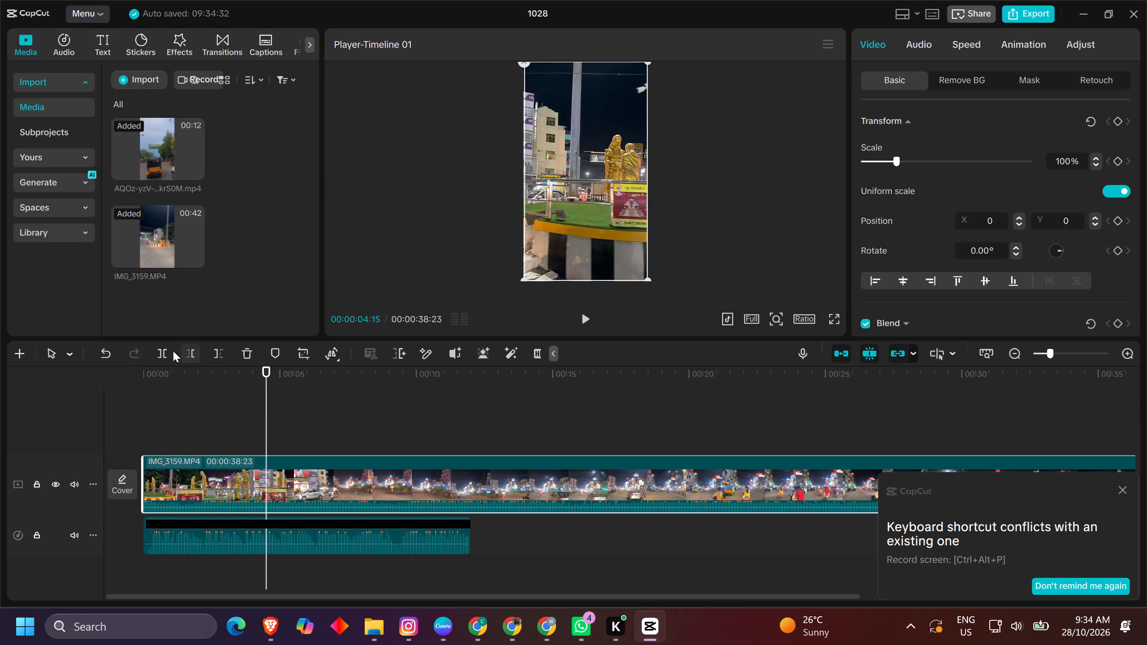
click(158, 349)
Delete the beginning of the second IMG_3159 segment up to 00:00:24:21, where the night road with motorcycles appears.
drag(264, 380, 299, 391)
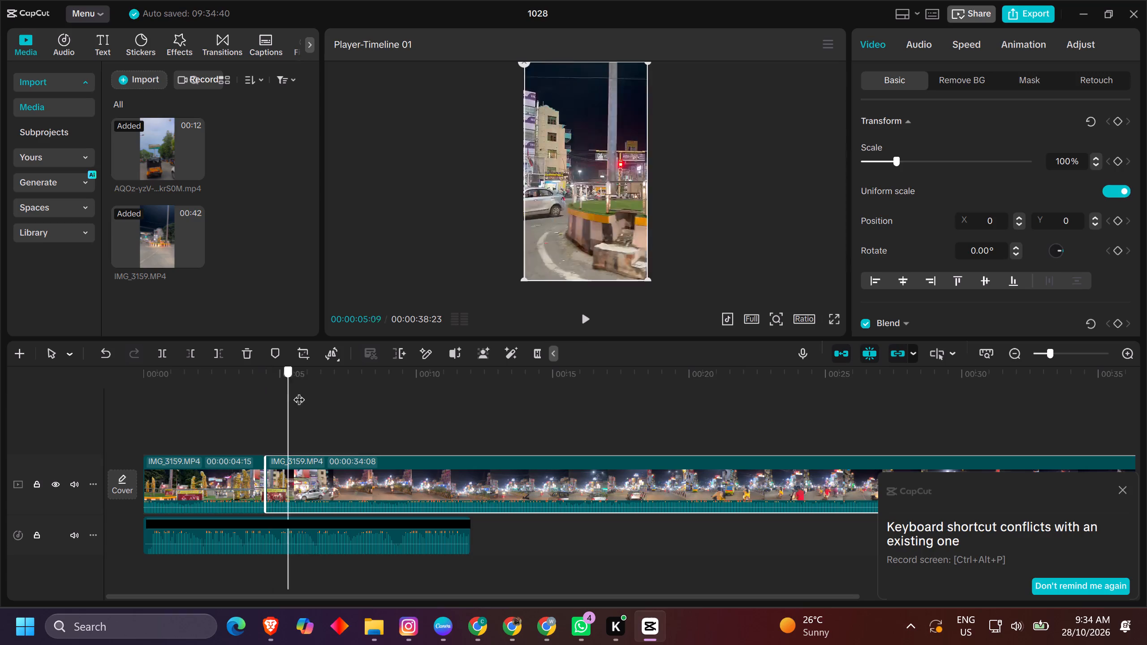
drag(299, 391, 607, 444)
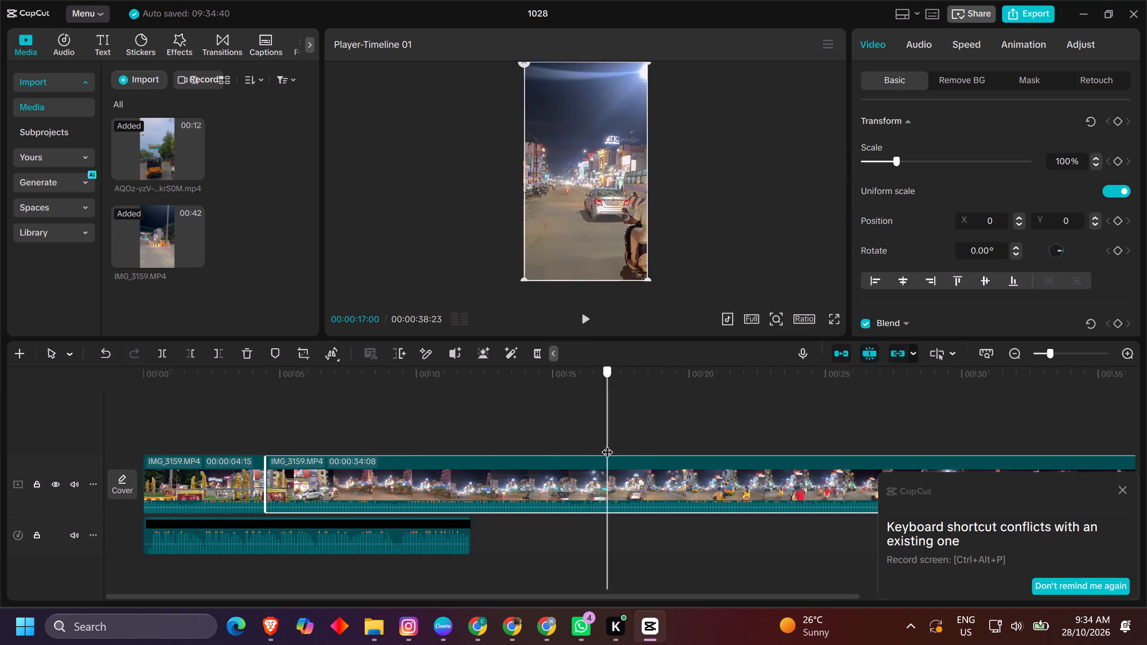
drag(607, 444, 643, 451)
drag(647, 421, 888, 417)
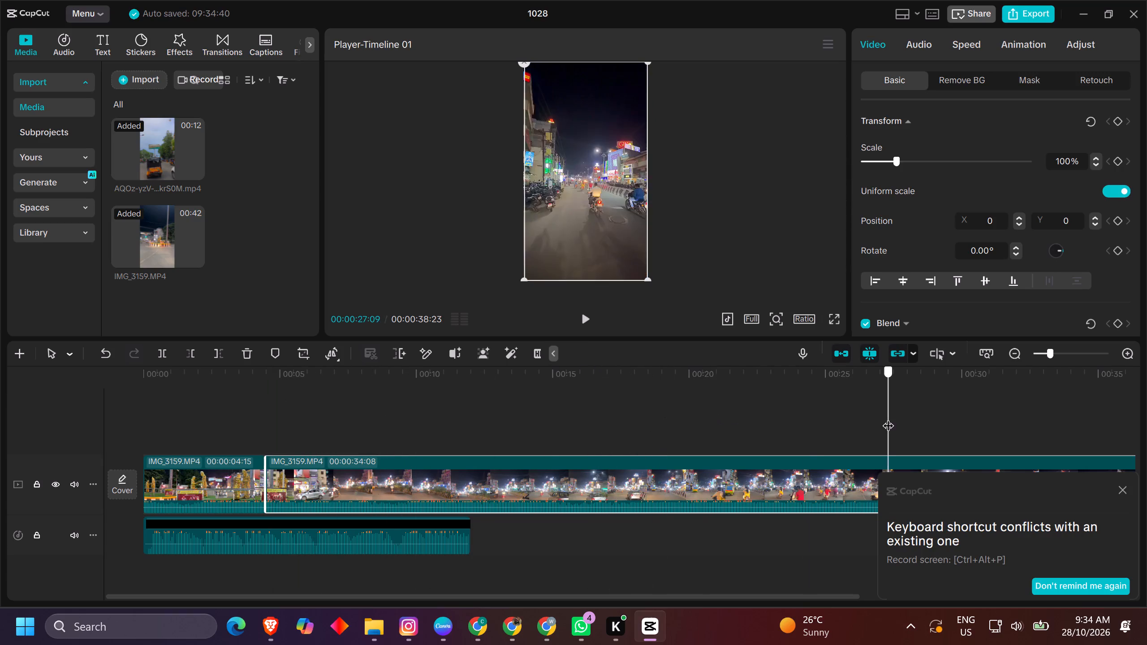
drag(888, 417, 817, 441)
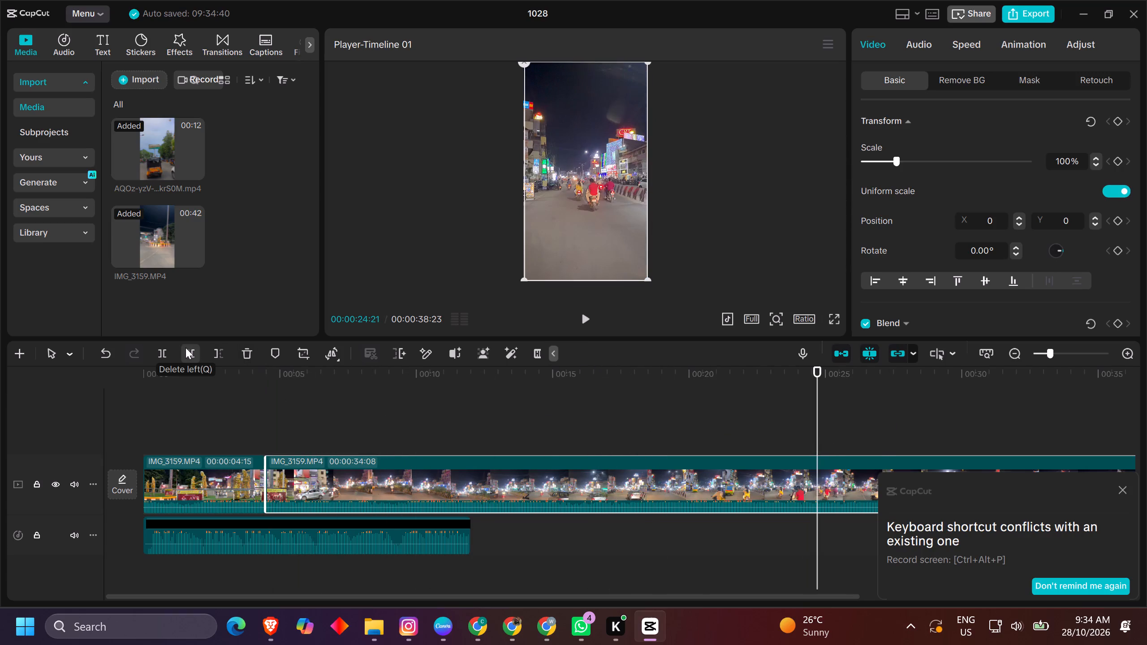
click(185, 352)
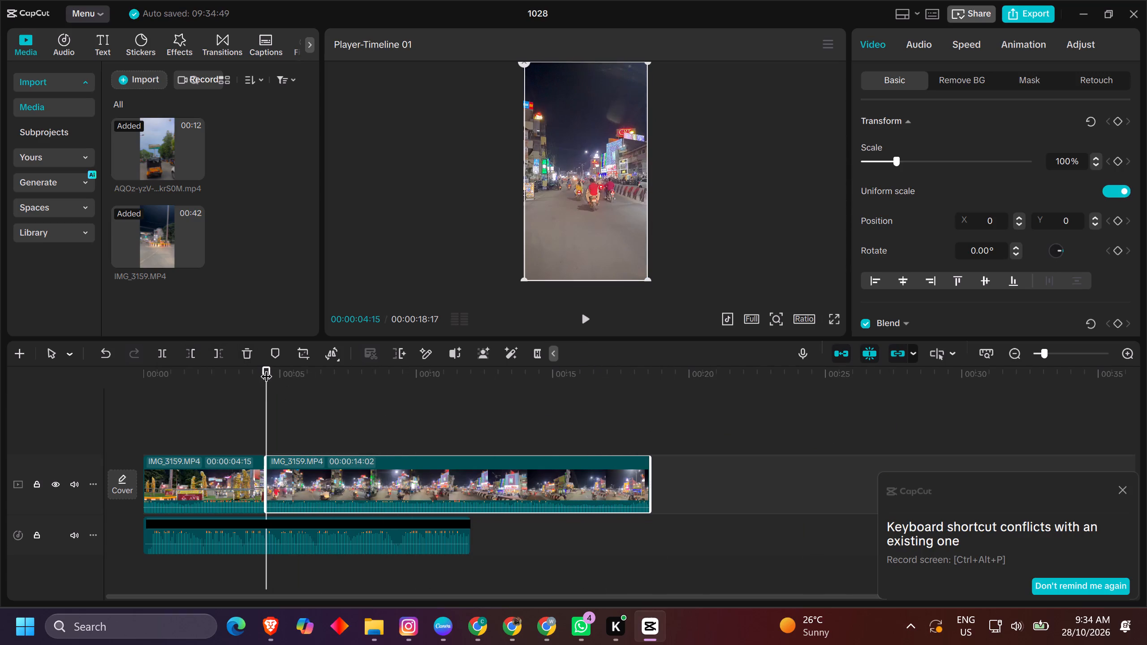
Split the second IMG_3159 segment at 00:00:09:09.
drag(266, 368, 312, 378)
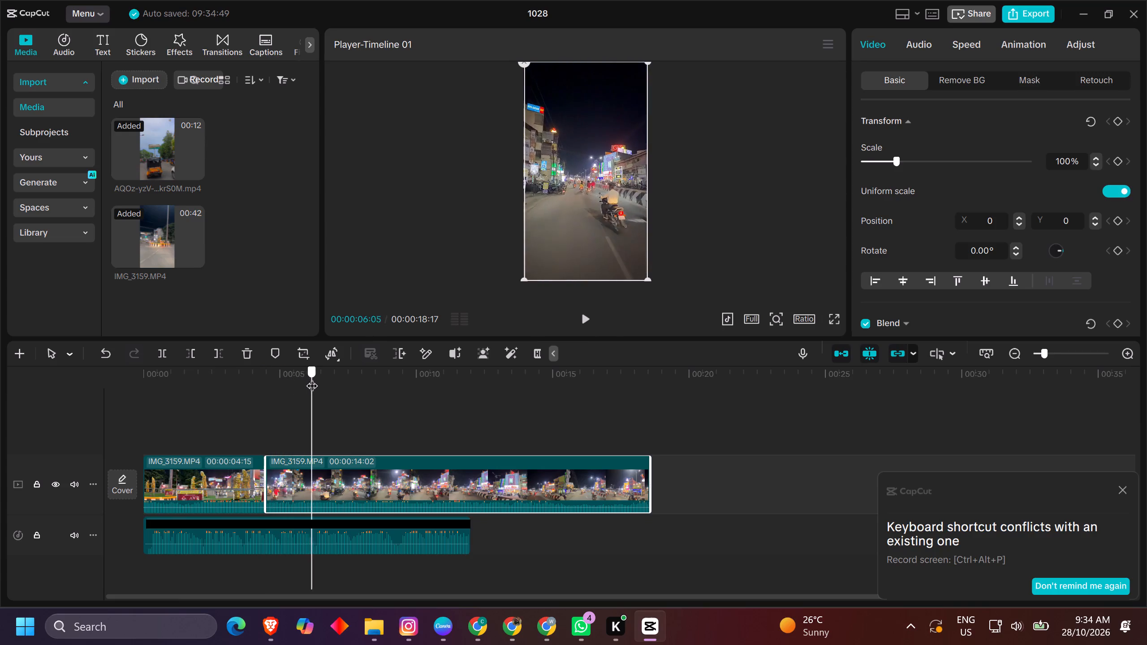
drag(312, 378, 400, 397)
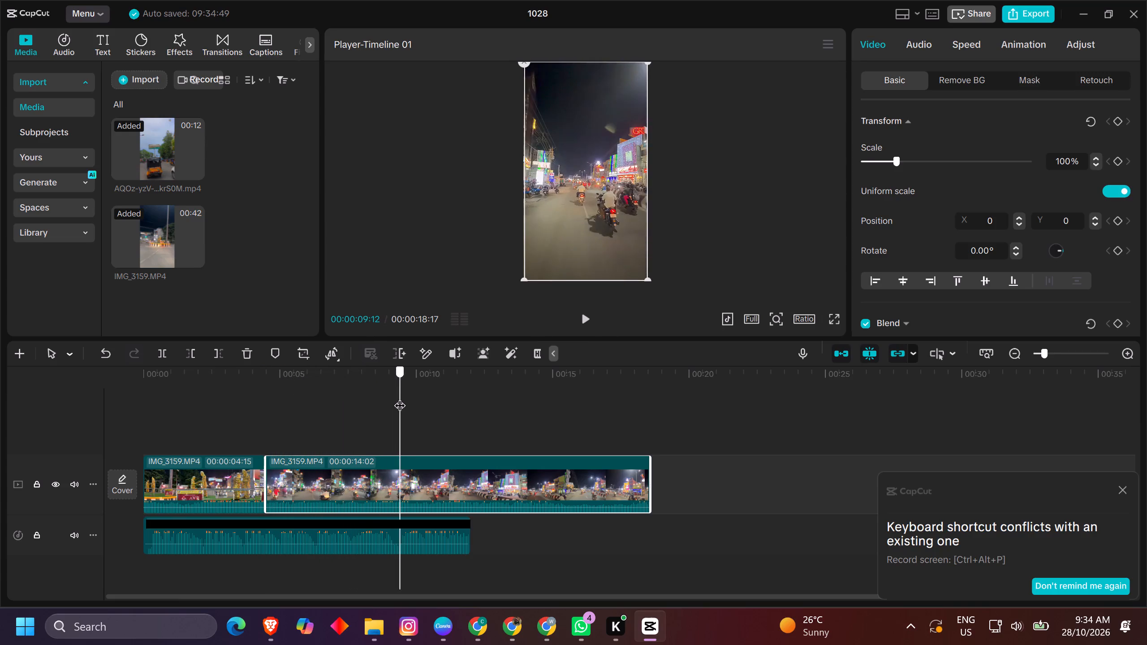
drag(400, 397, 397, 401)
click(155, 351)
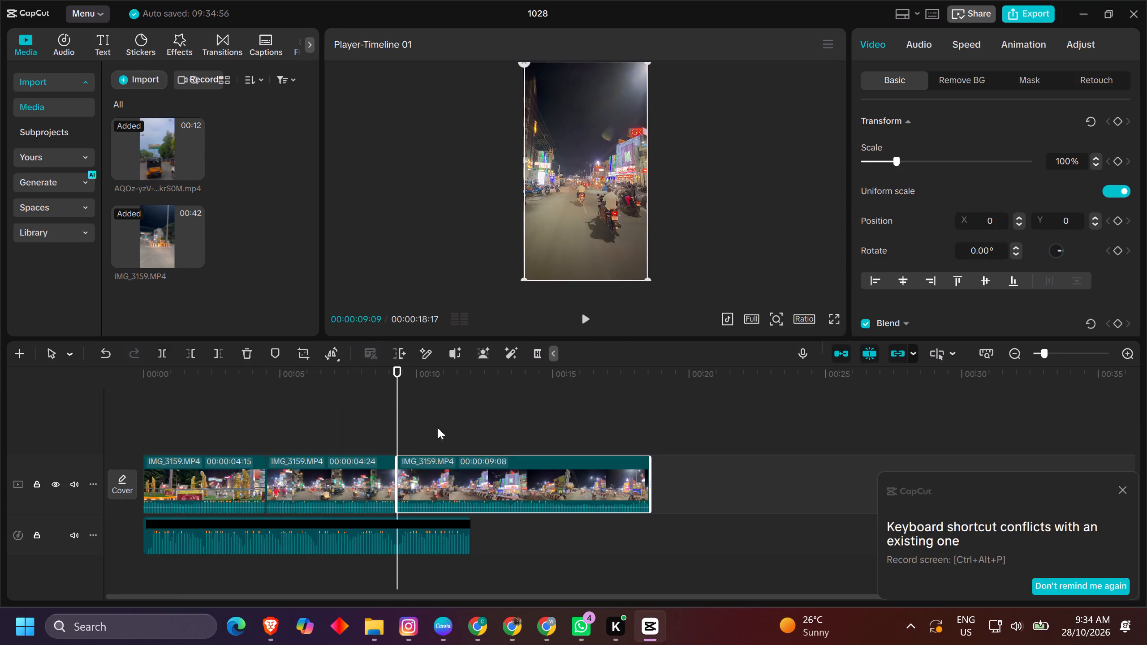
Trim the beginning of the third IMG_3159 segment in several stages until the whole sequence runs about 00:00:12:07.
drag(396, 378, 510, 409)
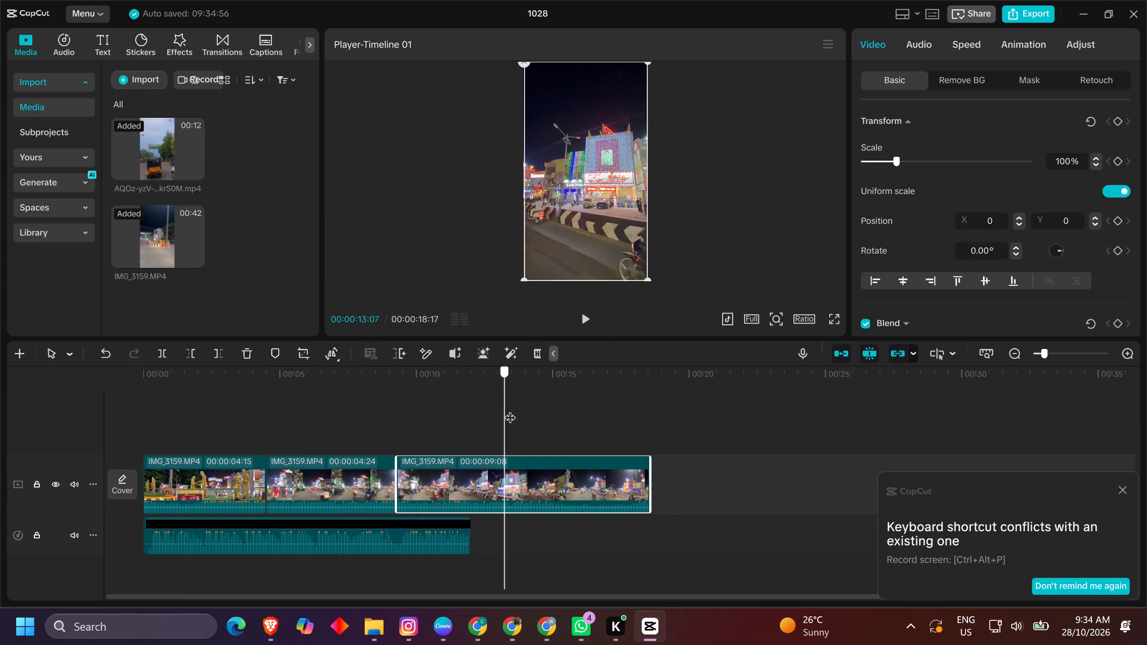
drag(510, 409, 452, 445)
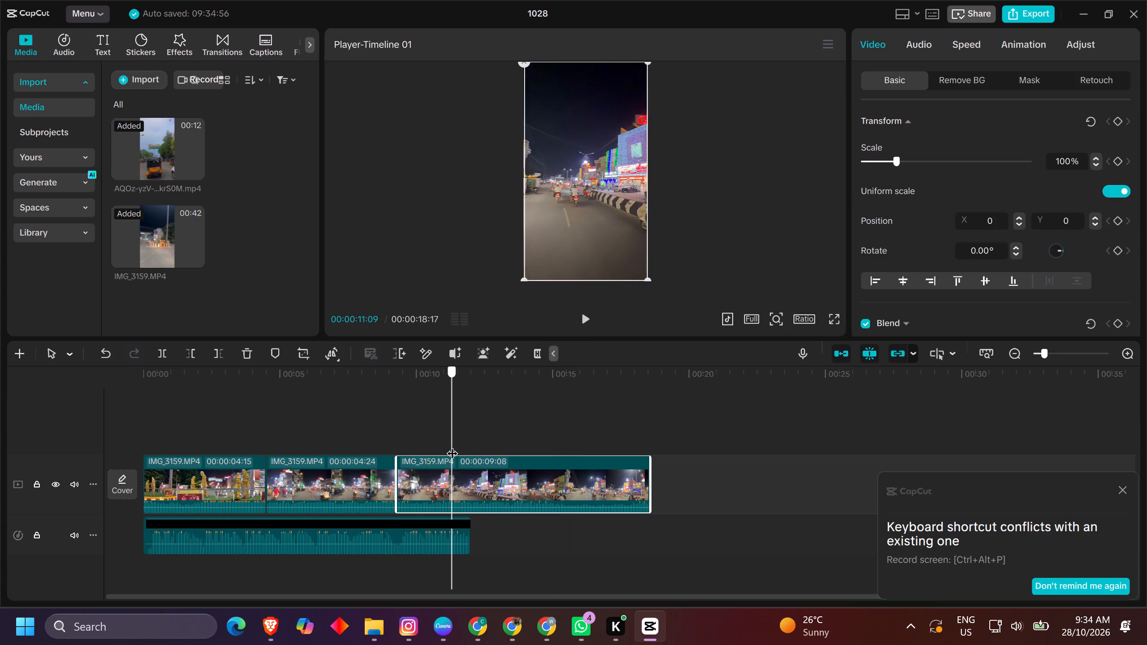
click(191, 349)
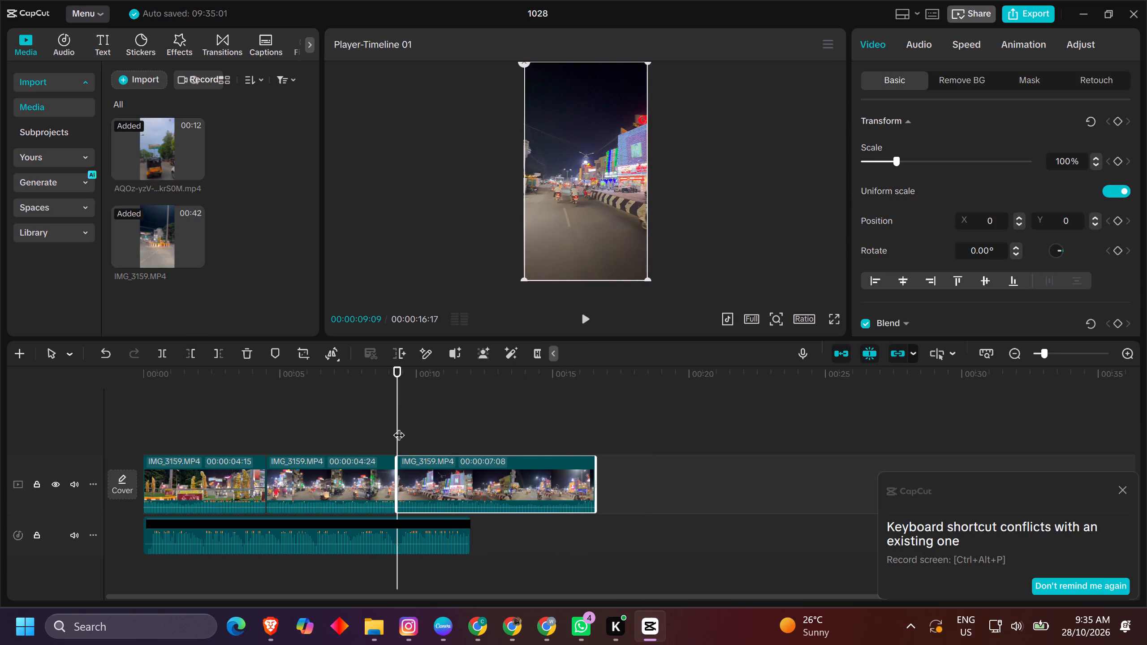
drag(396, 396, 420, 401)
click(192, 349)
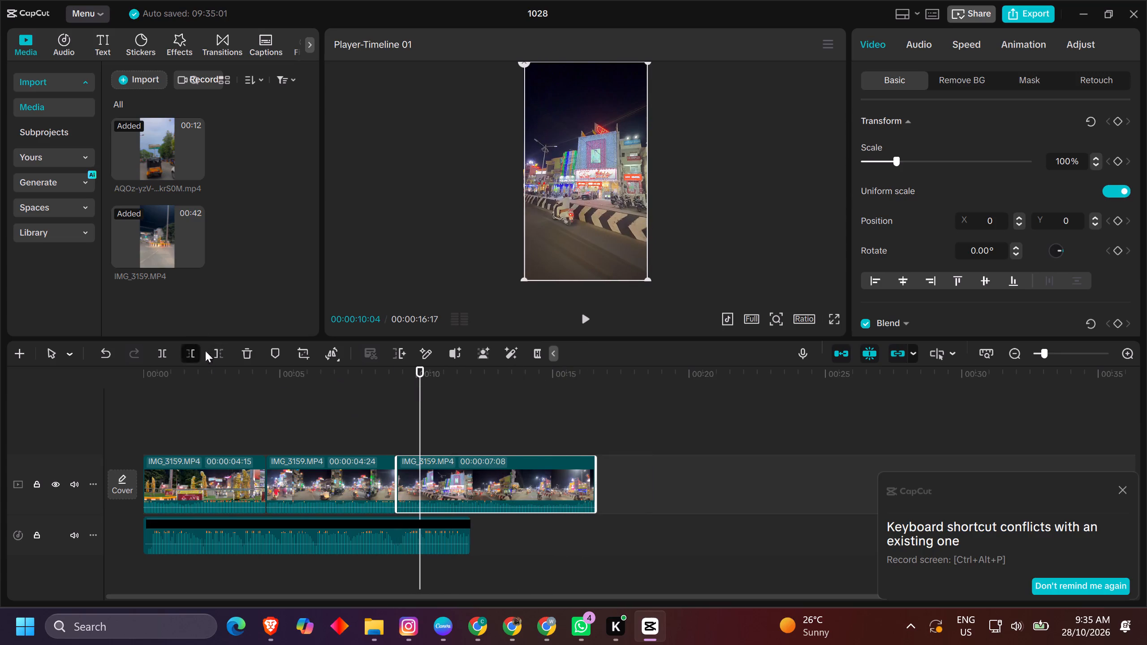
drag(394, 479, 419, 481)
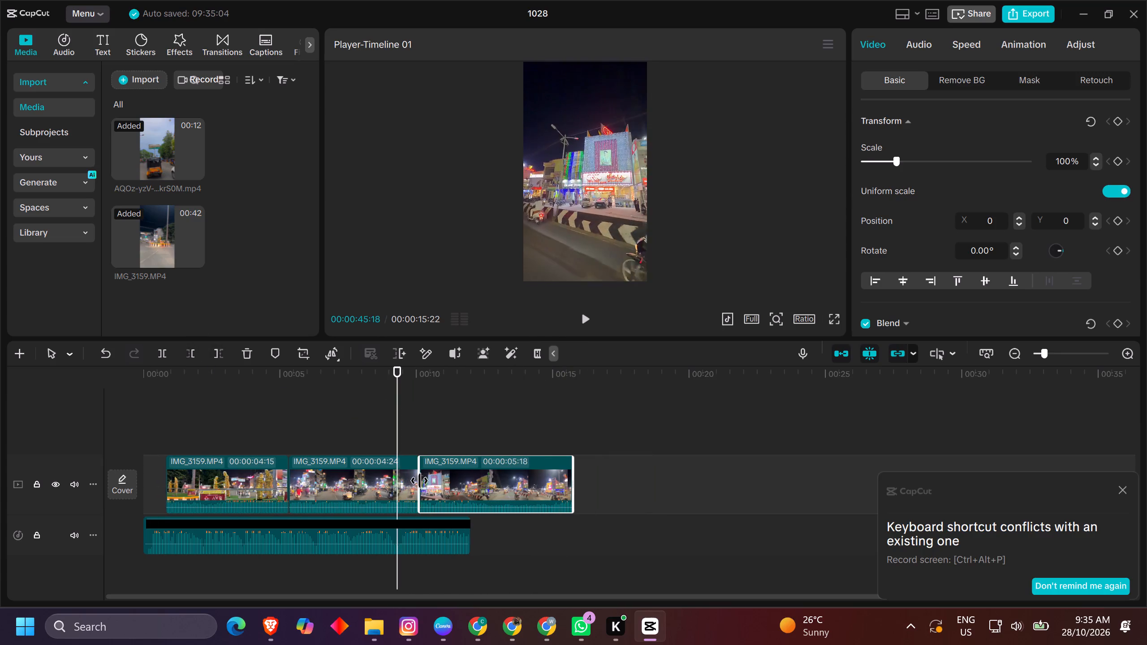
drag(419, 481, 421, 481)
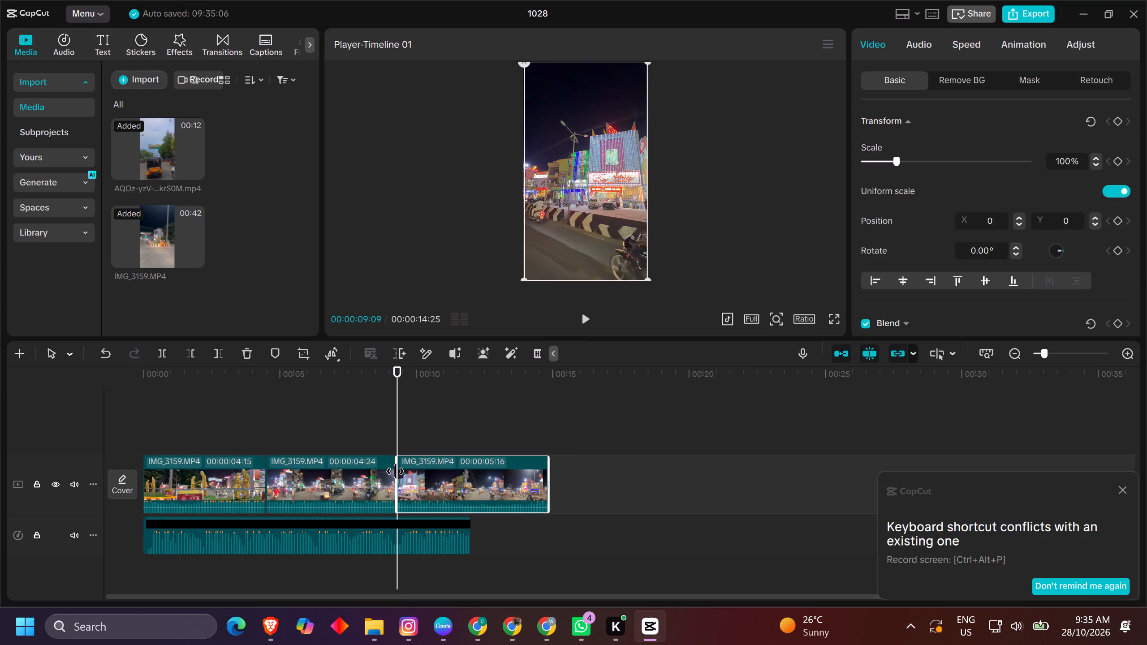
drag(395, 471, 437, 482)
drag(399, 476, 431, 484)
Cut off the end of the third segment at 00:00:12:00 so the video ends with the extracted audio.
click(424, 418)
drag(424, 400, 393, 411)
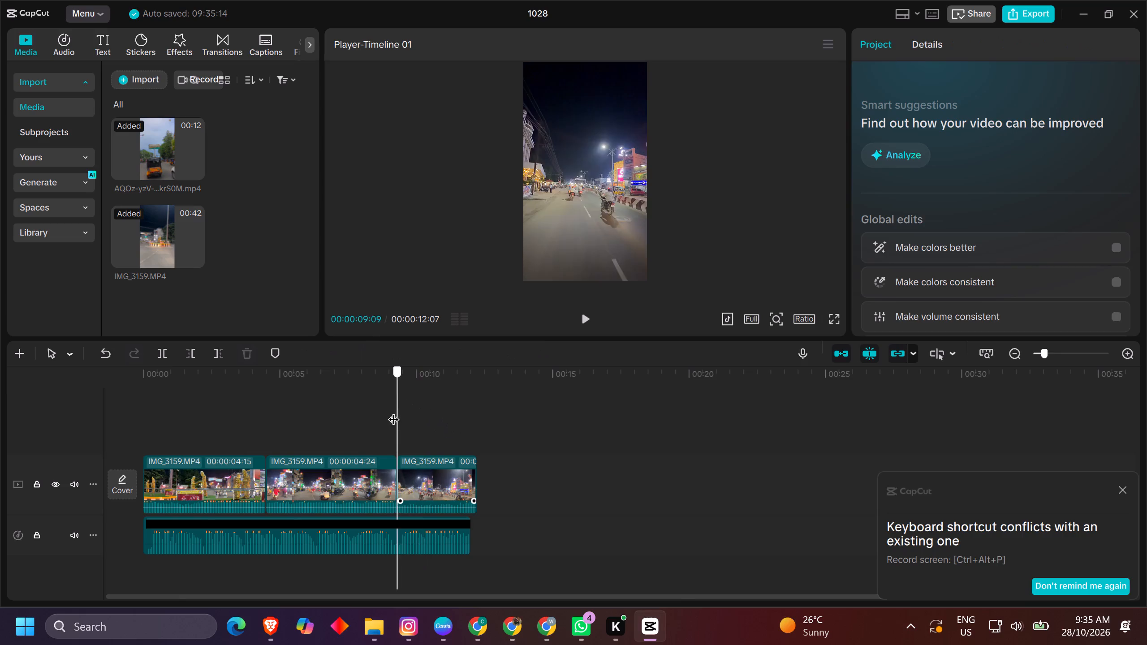
drag(393, 411, 471, 437)
click(466, 473)
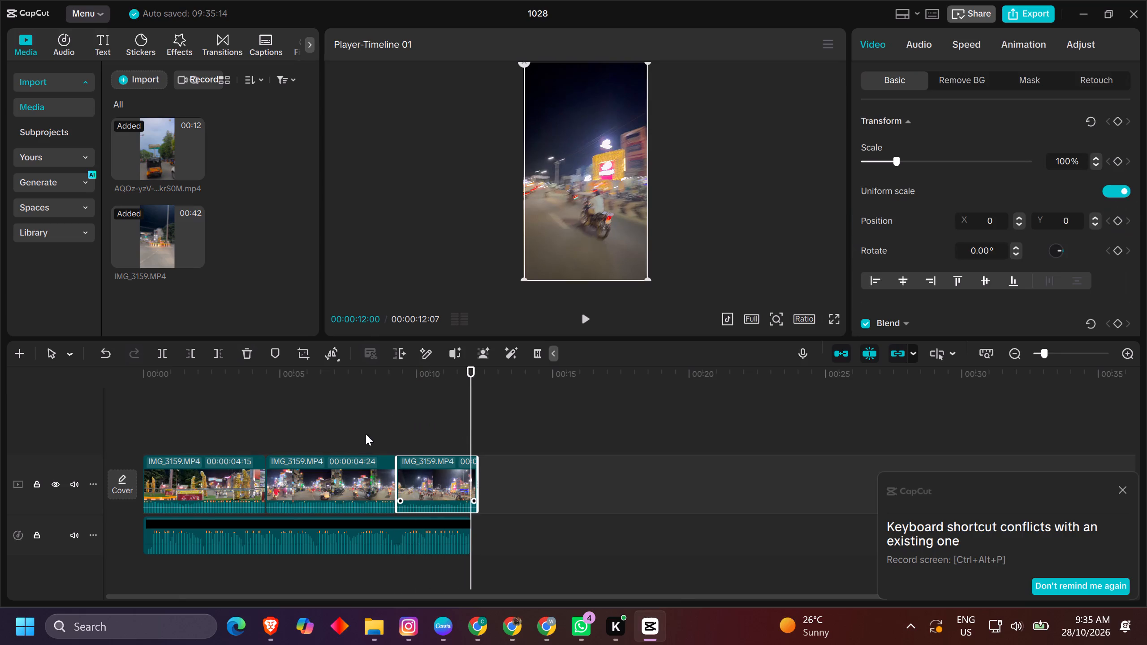
click(217, 353)
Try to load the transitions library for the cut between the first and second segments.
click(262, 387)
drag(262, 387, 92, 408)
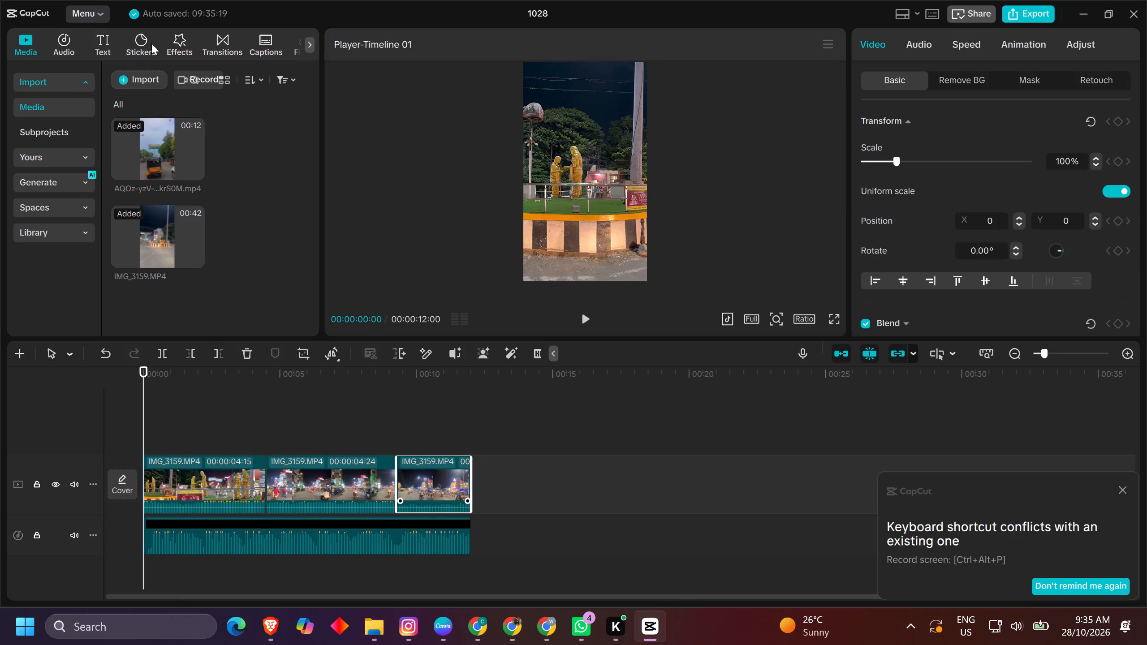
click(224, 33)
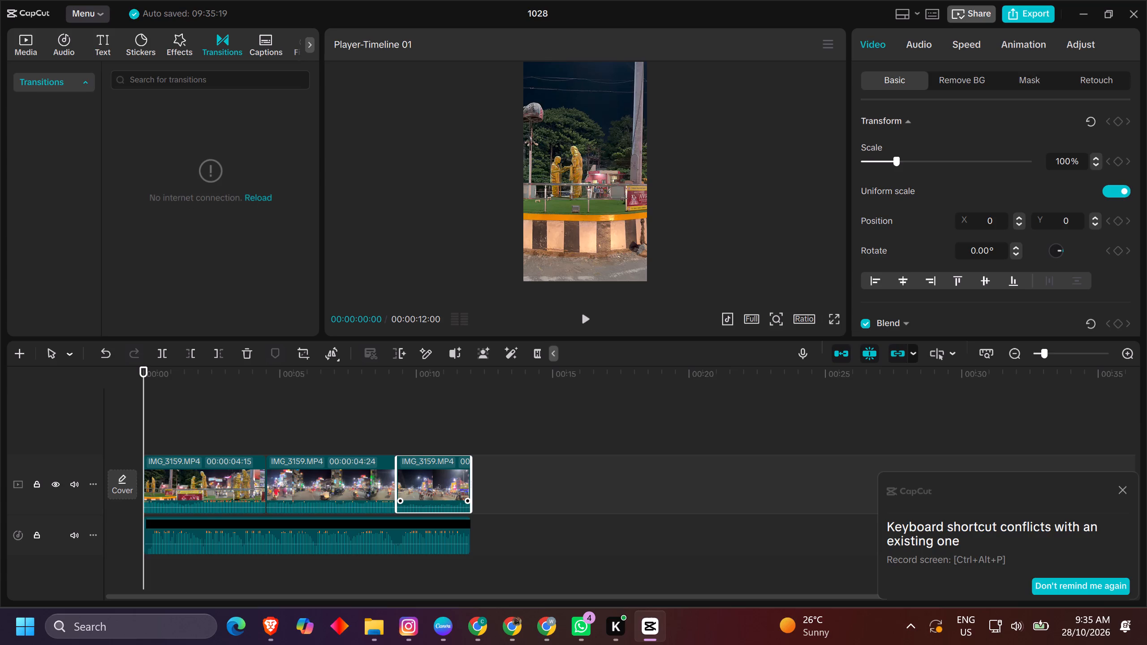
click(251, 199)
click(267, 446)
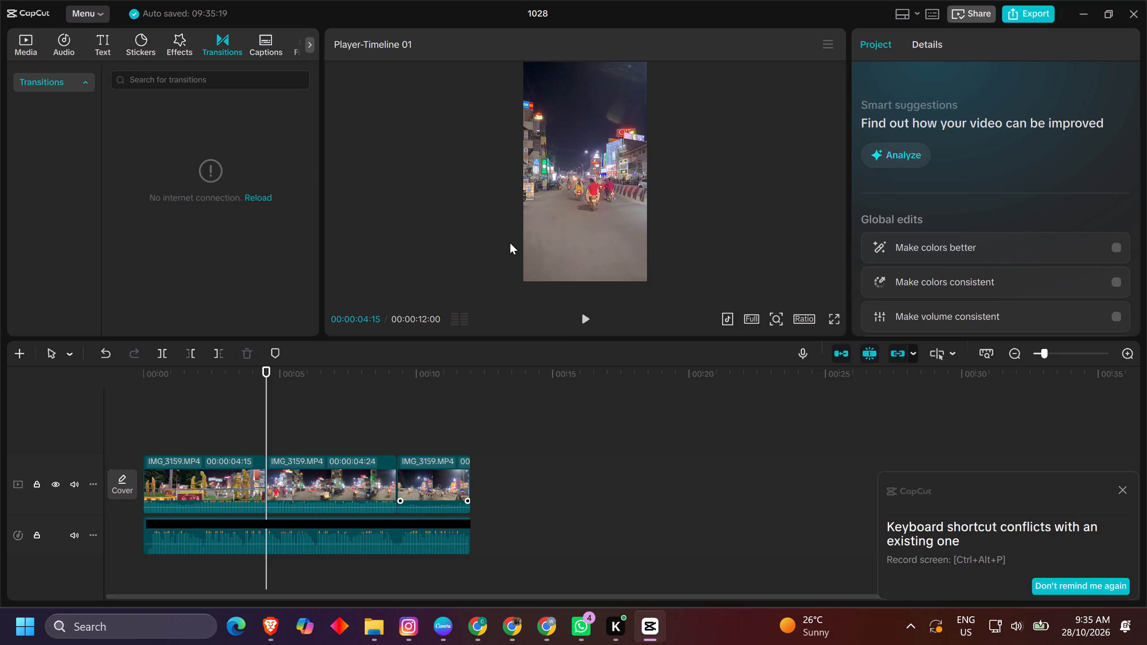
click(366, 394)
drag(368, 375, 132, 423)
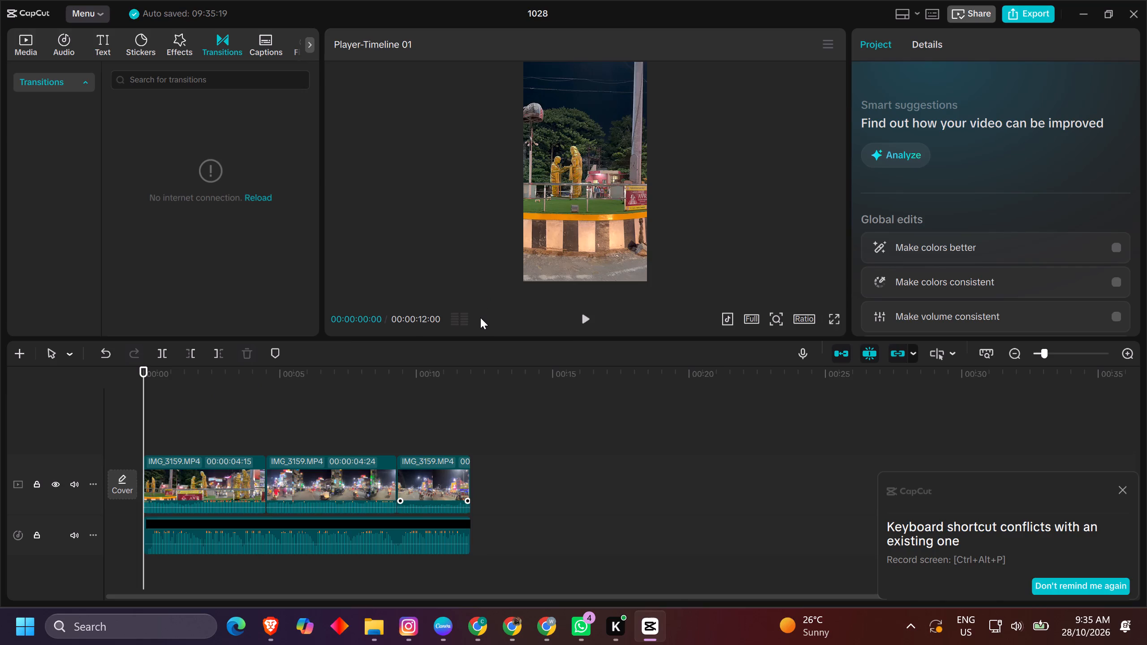
Close the video project and exit CapCut completely.
click(1131, 6)
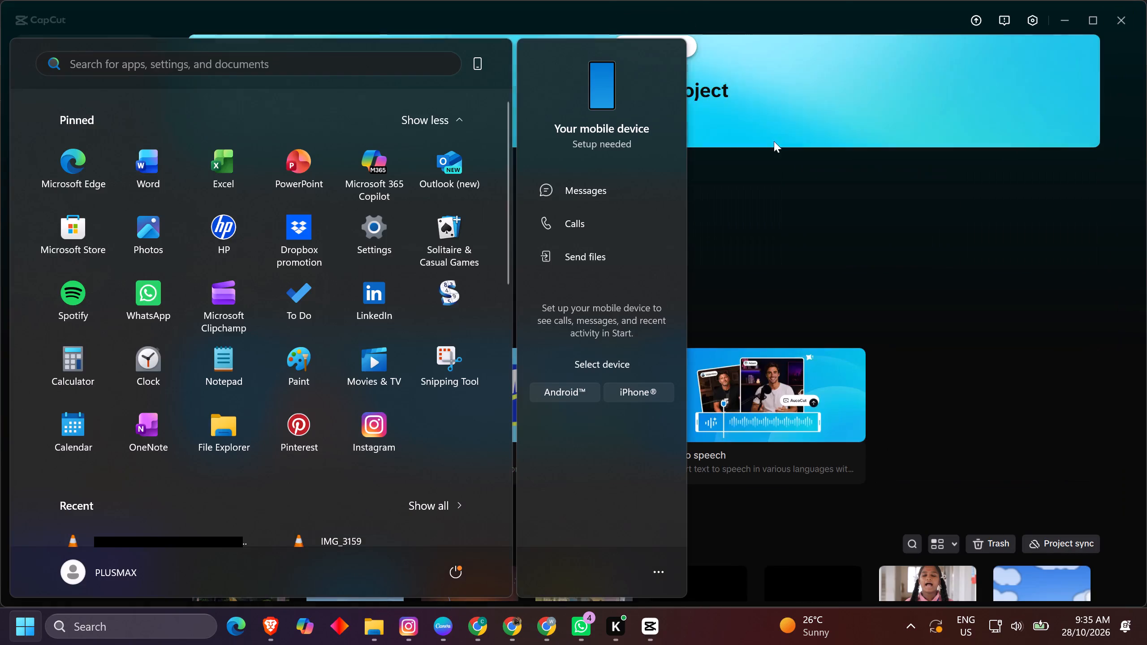
key(v)
click(61, 180)
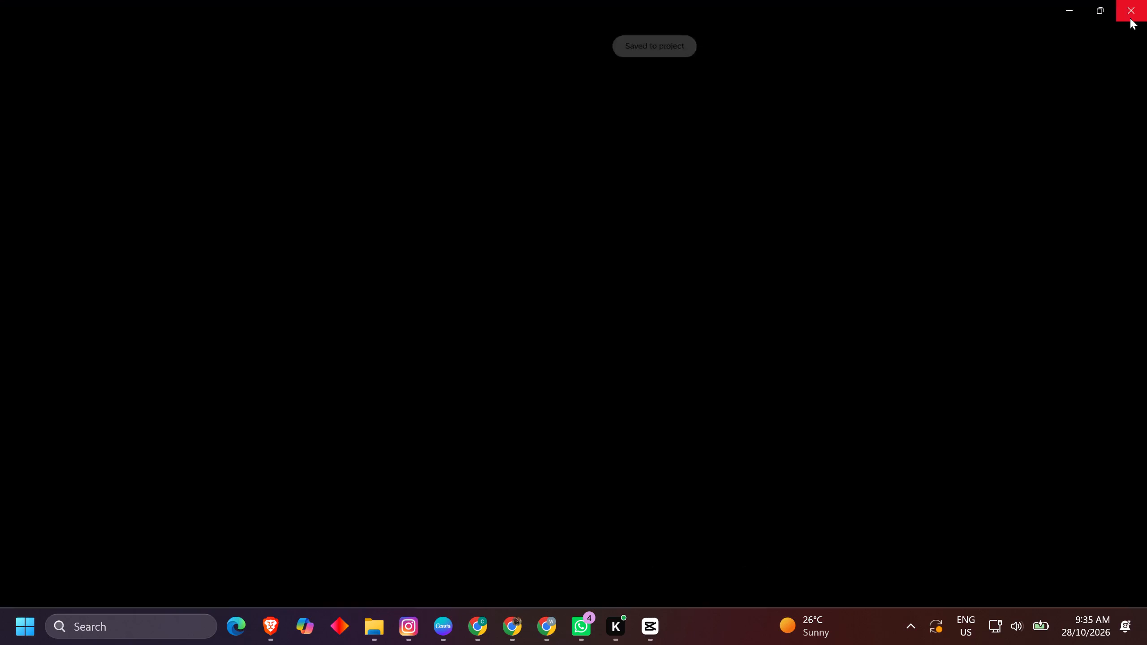
click(1130, 18)
click(1115, 25)
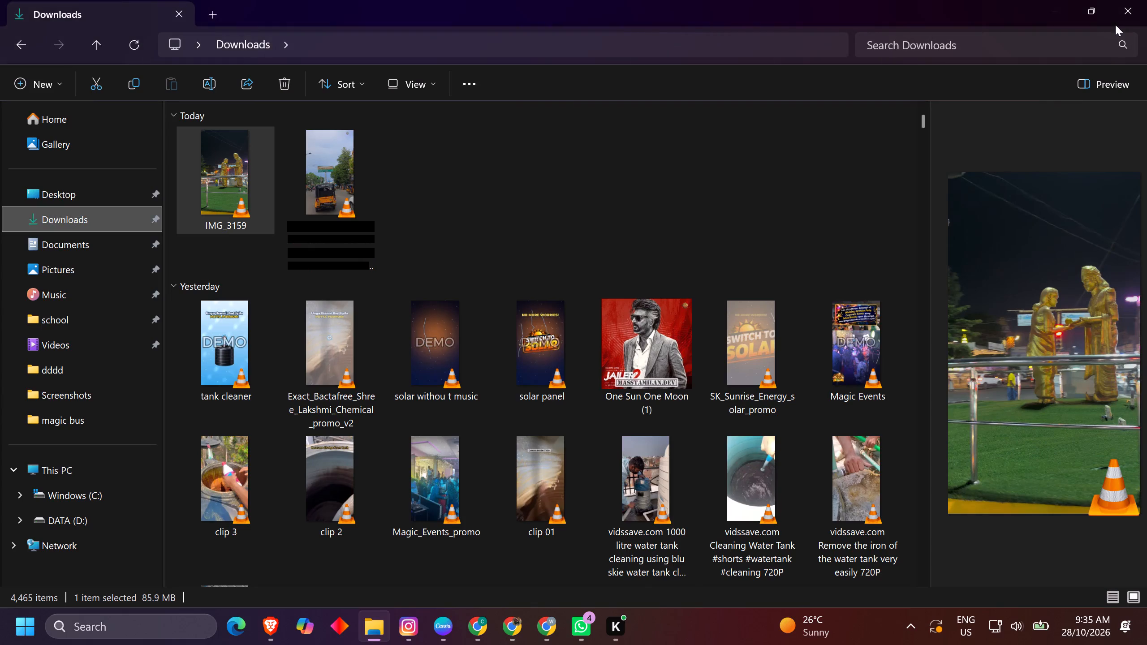
Open Proton VPN, connect to the fastest free server and minimize its window.
key(v)
click(181, 193)
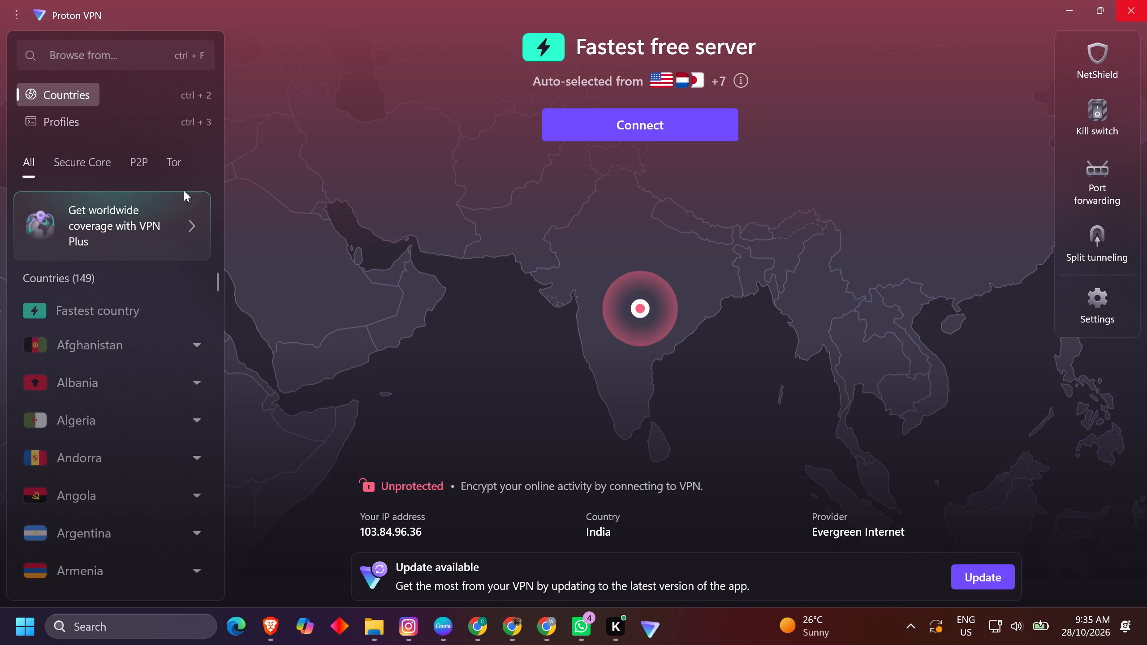
click(602, 129)
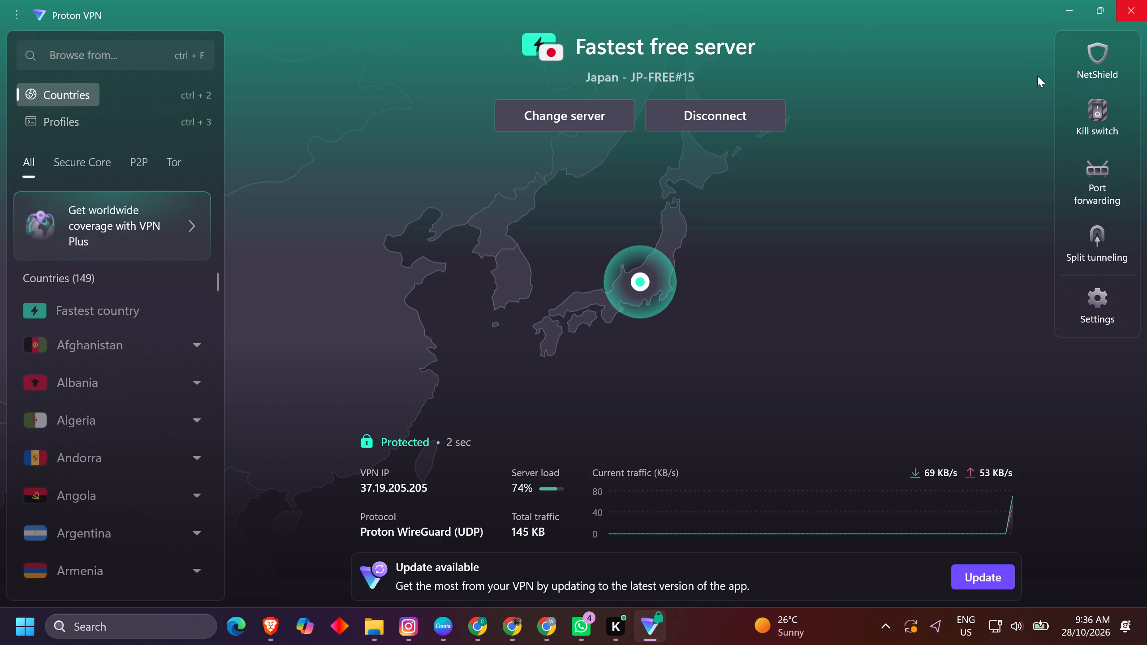
click(1065, 1)
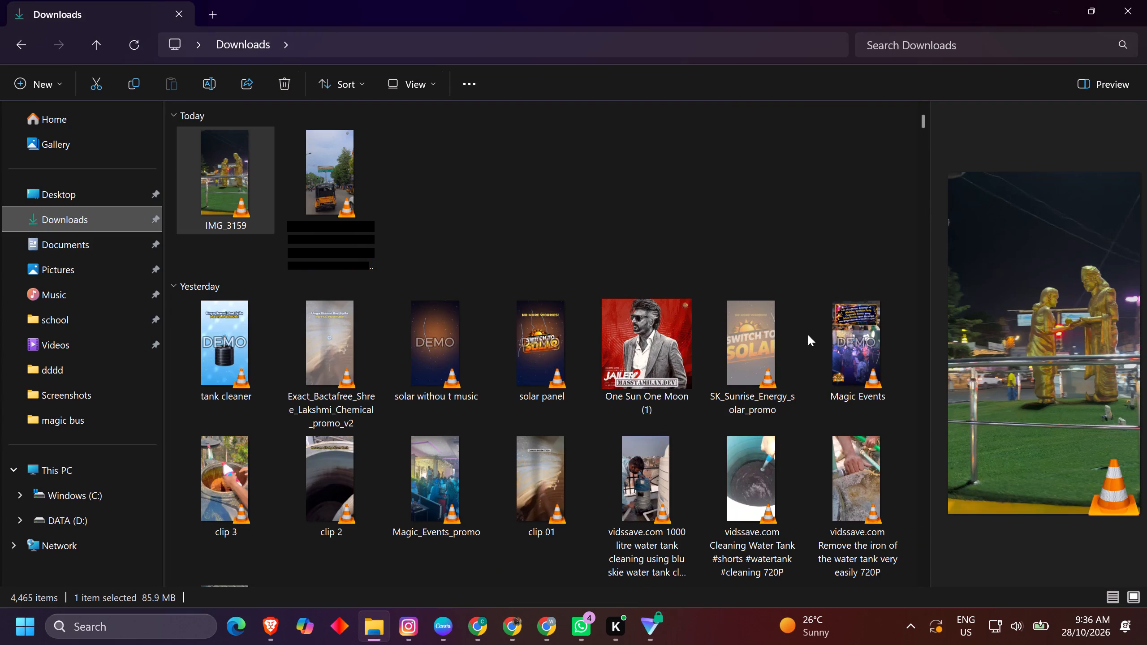
Relaunch CapCut with the VPN connected.
key(c)
key(a)
click(116, 198)
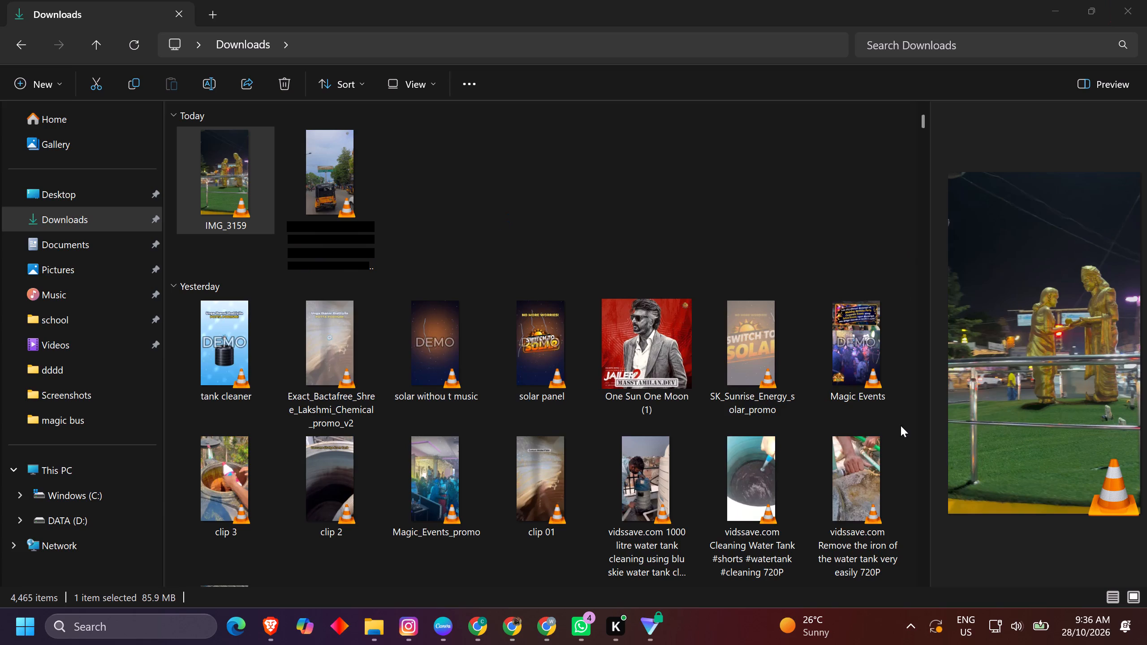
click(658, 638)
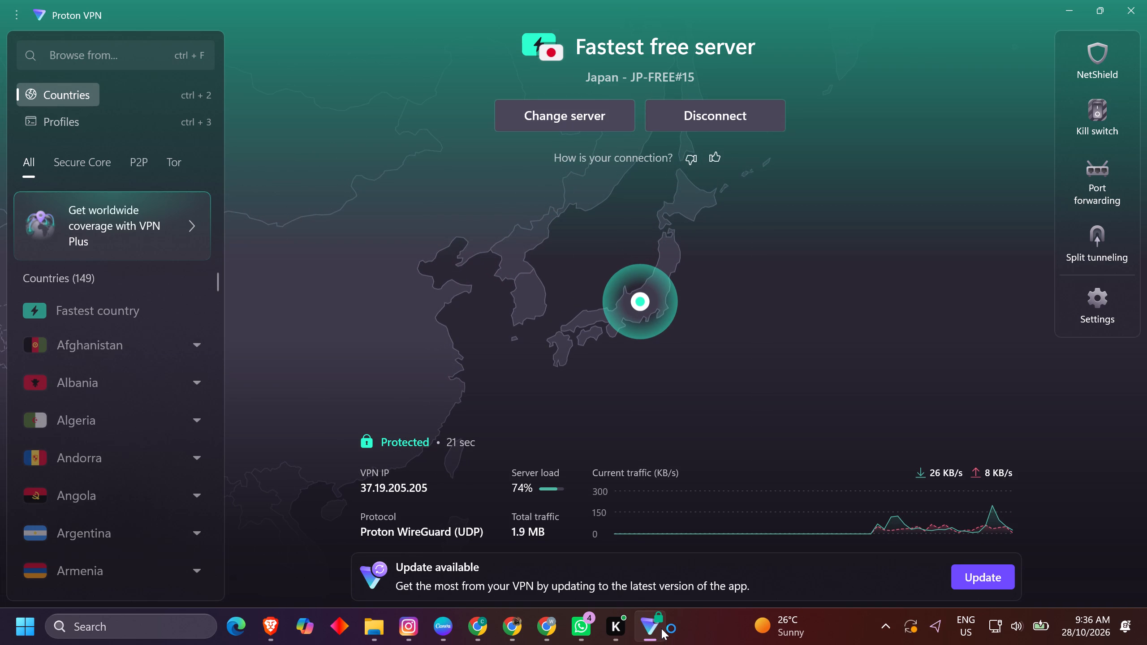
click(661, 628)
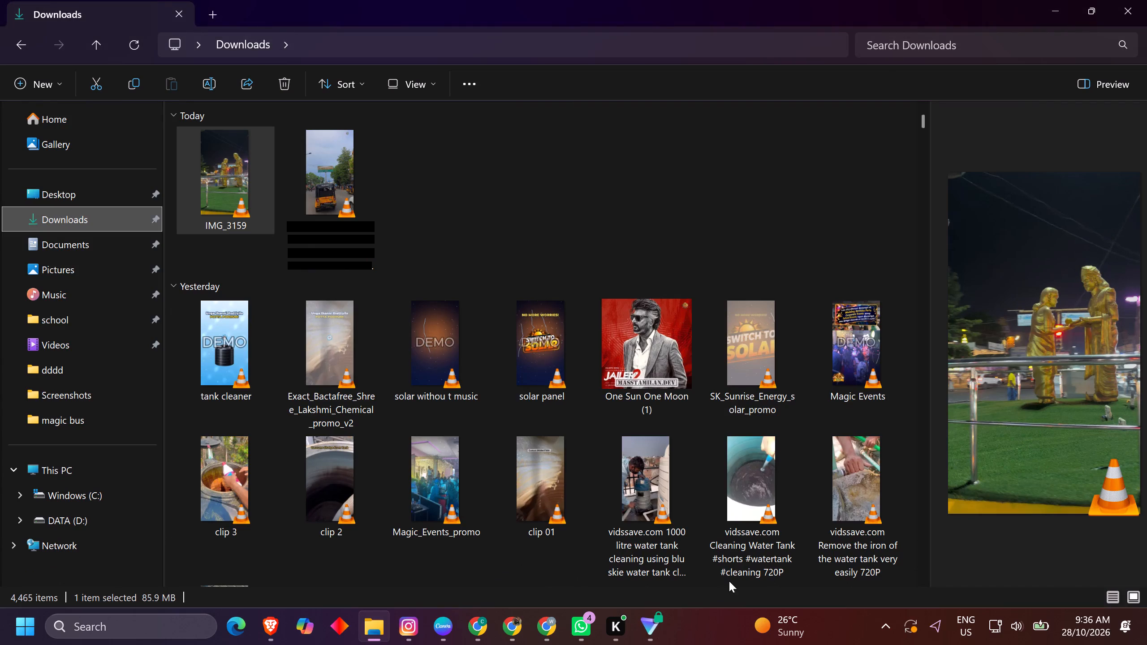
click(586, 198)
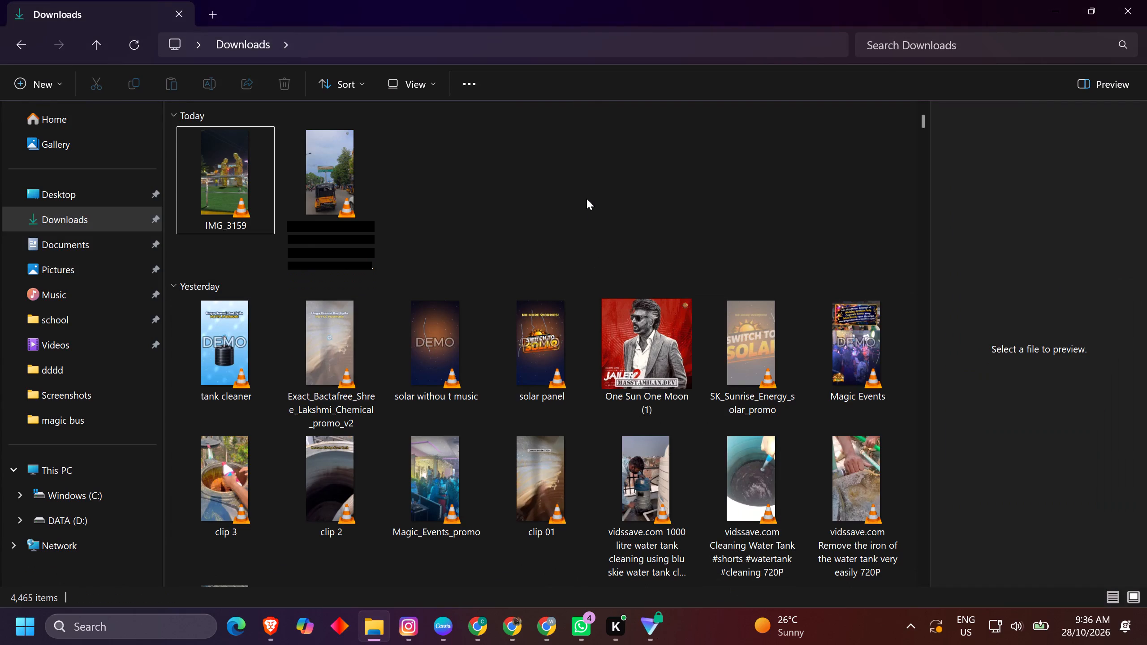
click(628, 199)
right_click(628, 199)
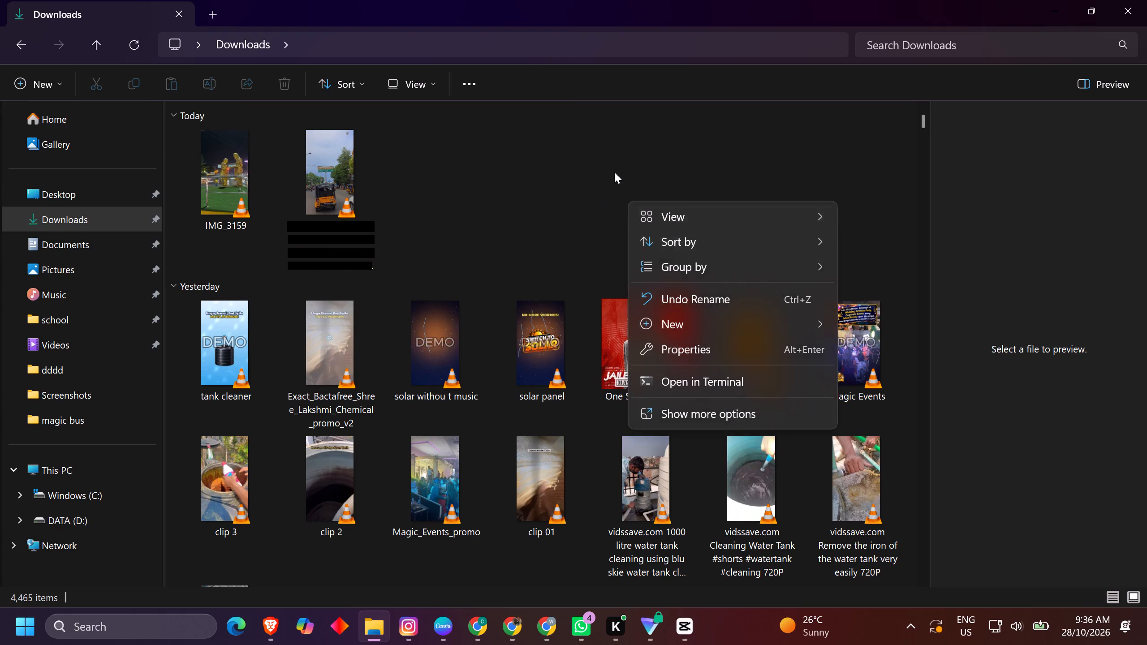
Preview the IMG_3159 video from the Downloads folder in VLC media player and close the player.
click(614, 172)
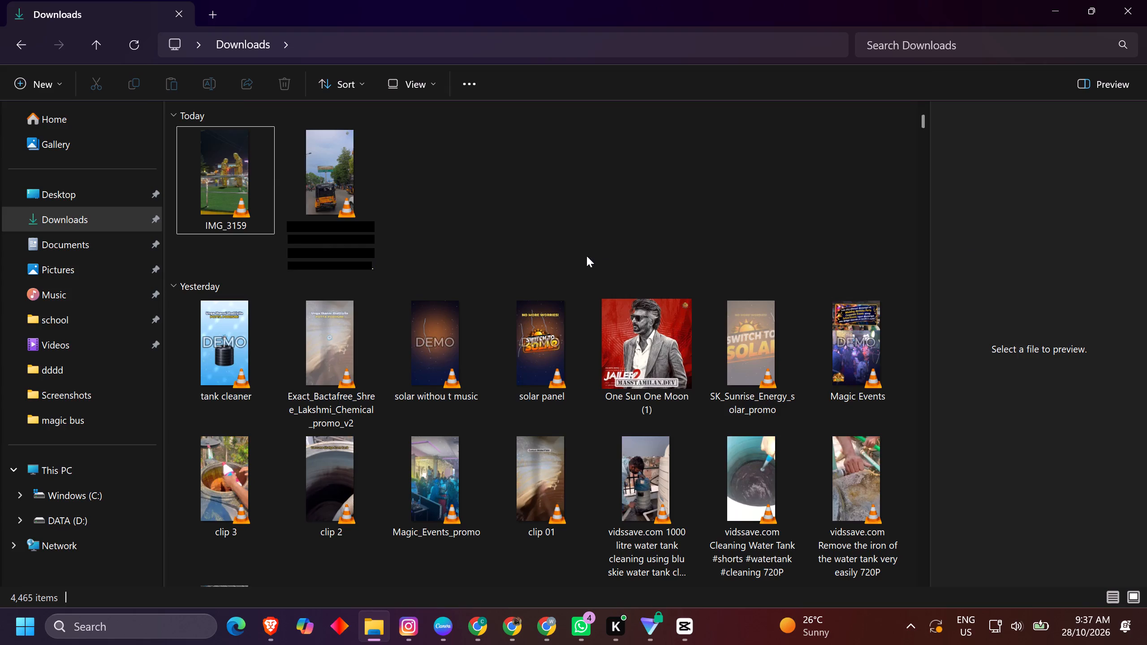
double_click(253, 178)
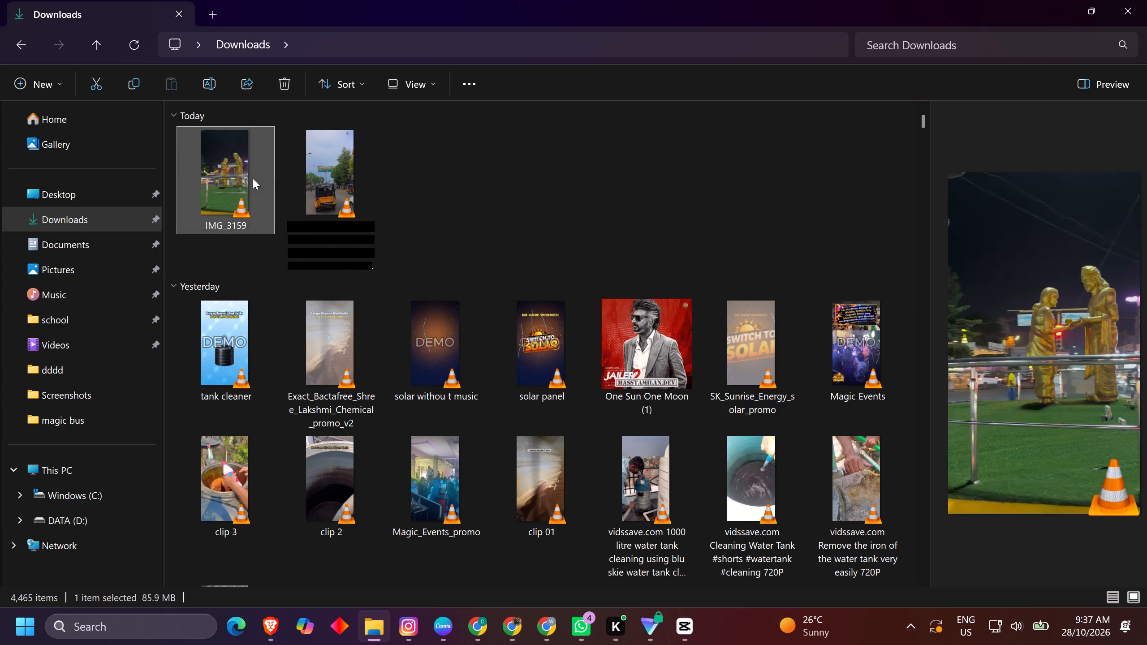
click(378, 588)
click(1146, 0)
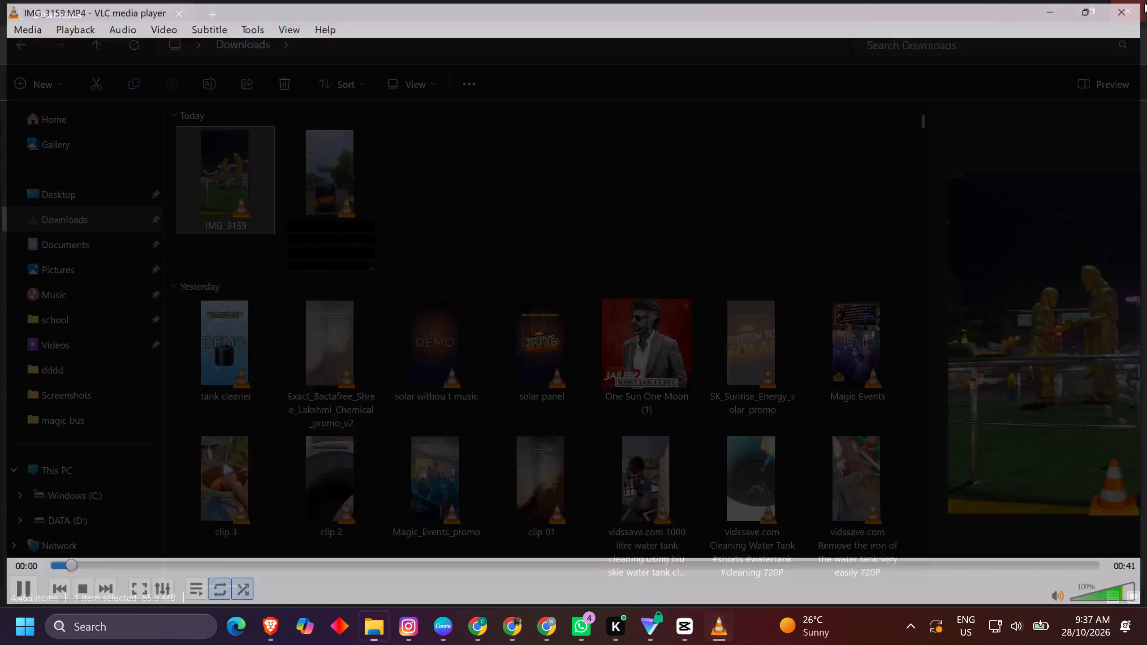
Switch from the Downloads folder back to CapCut.
click(687, 633)
click(586, 399)
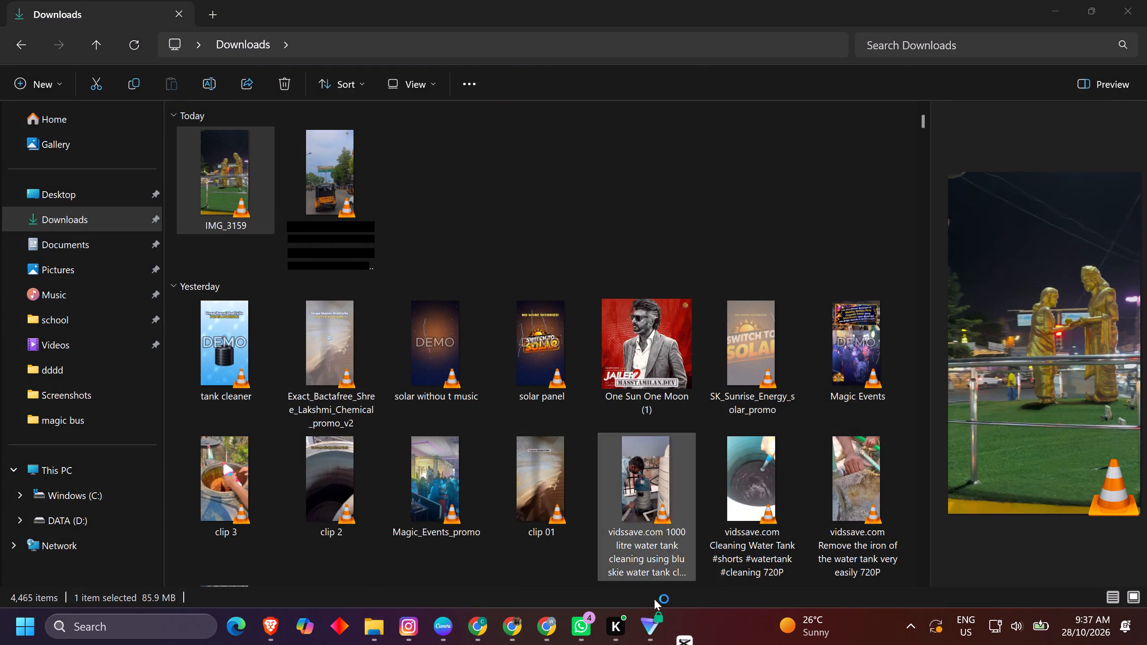
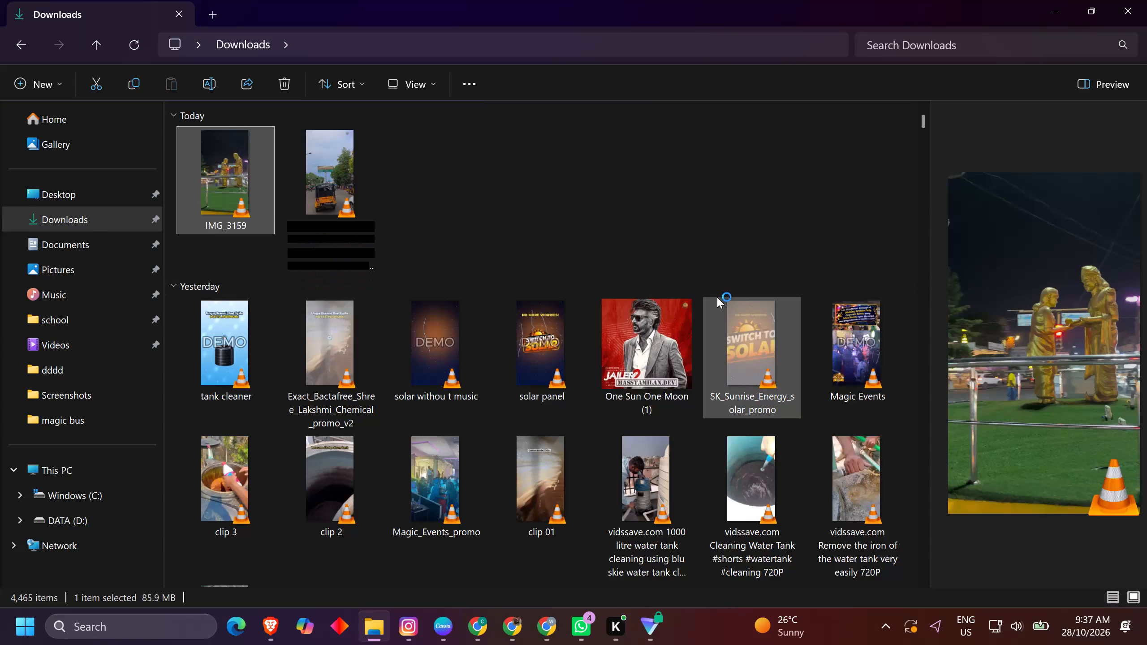
Launch CapCut and reopen the saved project 1028 containing the night street edit.
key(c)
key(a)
click(134, 184)
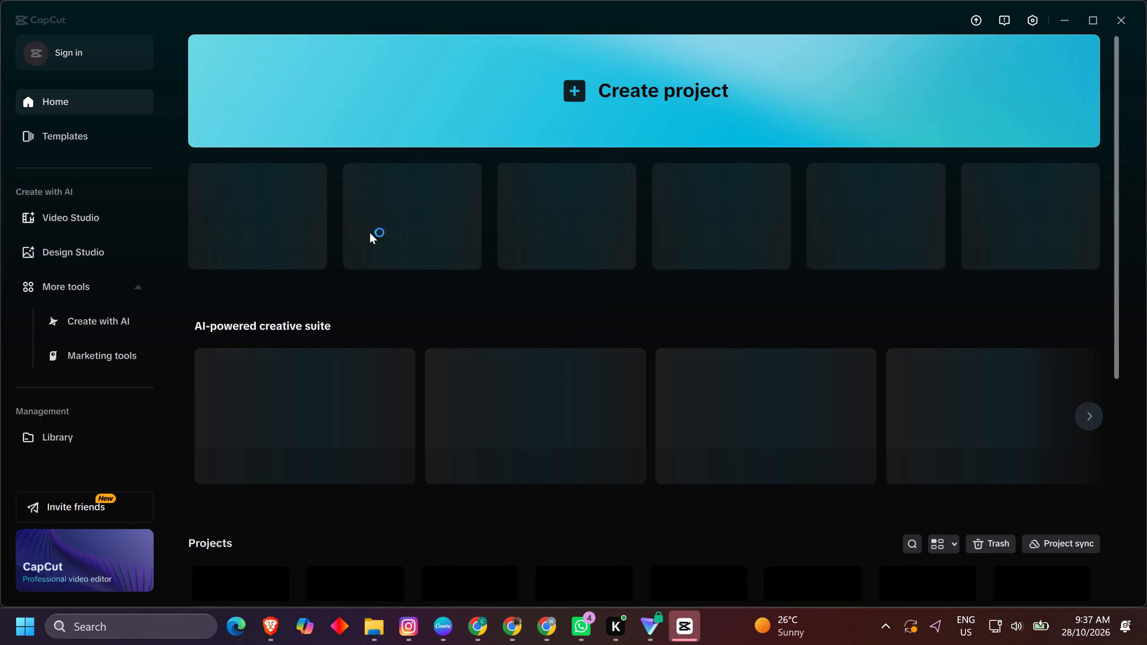
scroll(379, 248, down, 6)
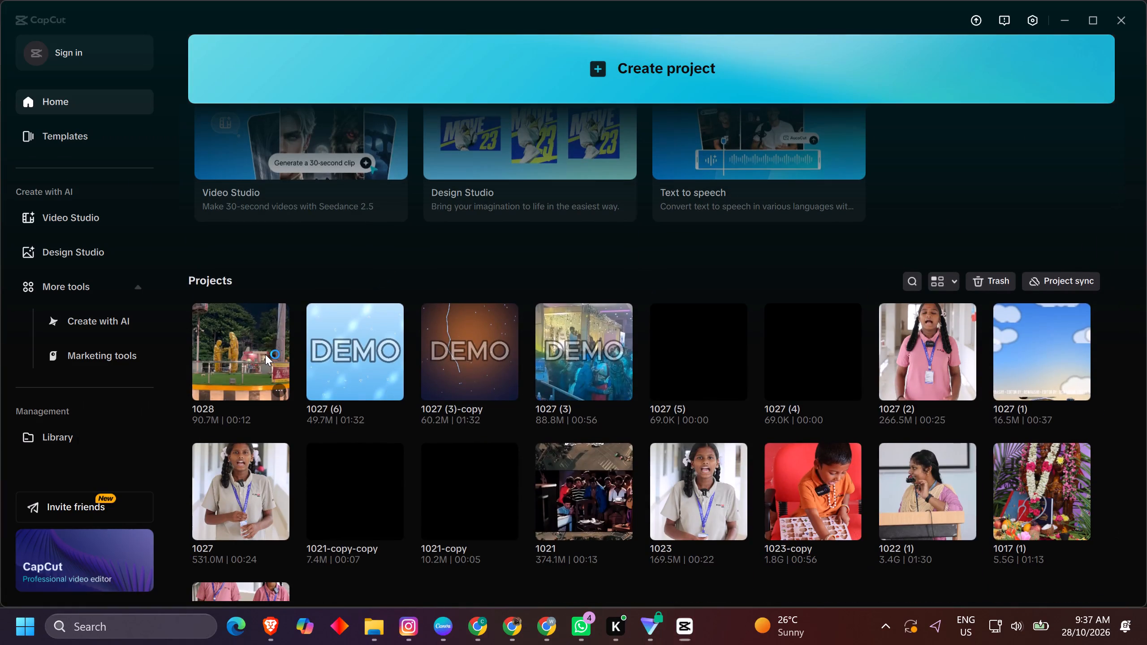
click(265, 354)
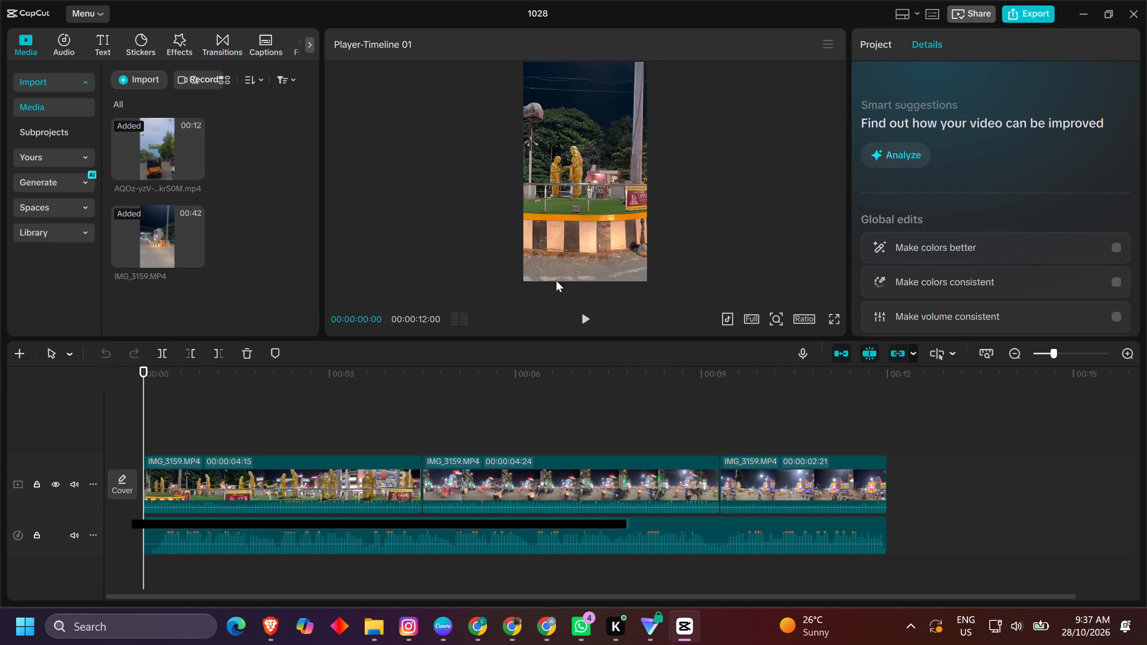
Scrub back and forth through the reopened 12-second timeline to review the three IMG_3159 segments and their cuts.
click(492, 425)
drag(492, 371, 1007, 384)
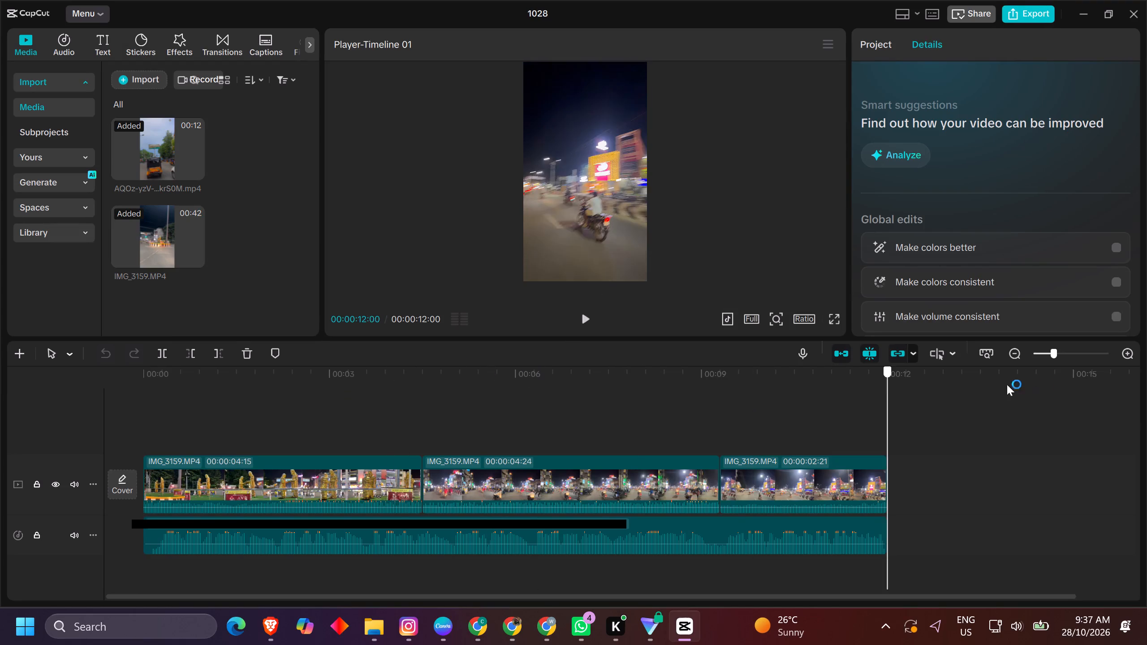
drag(1007, 384, 1146, 271)
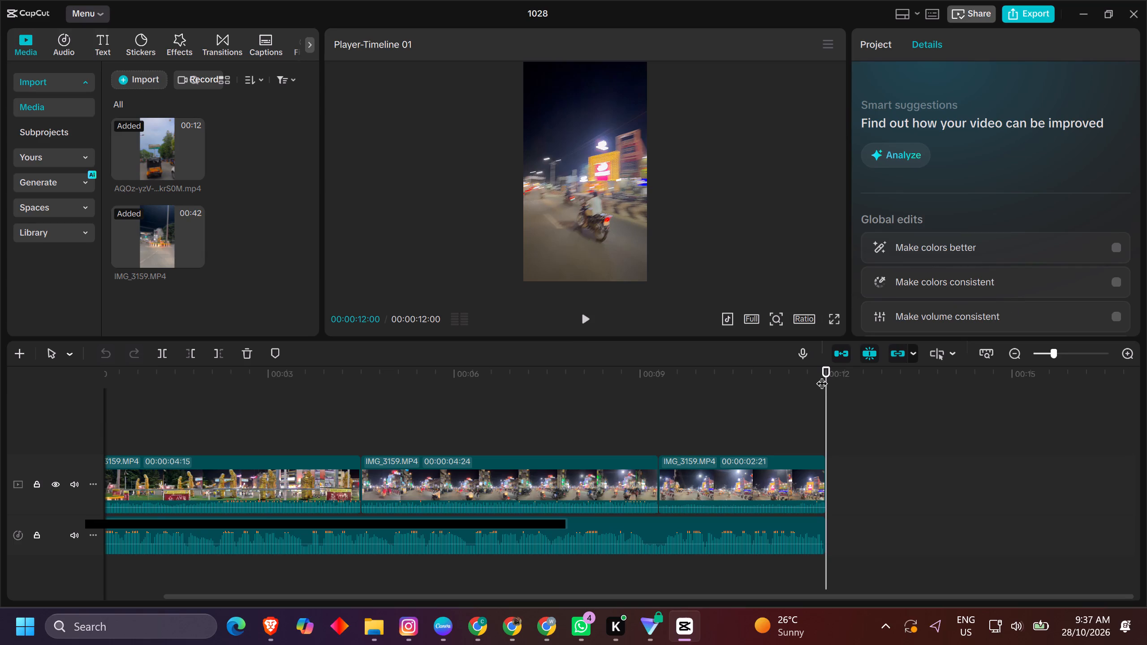
drag(822, 375, 440, 334)
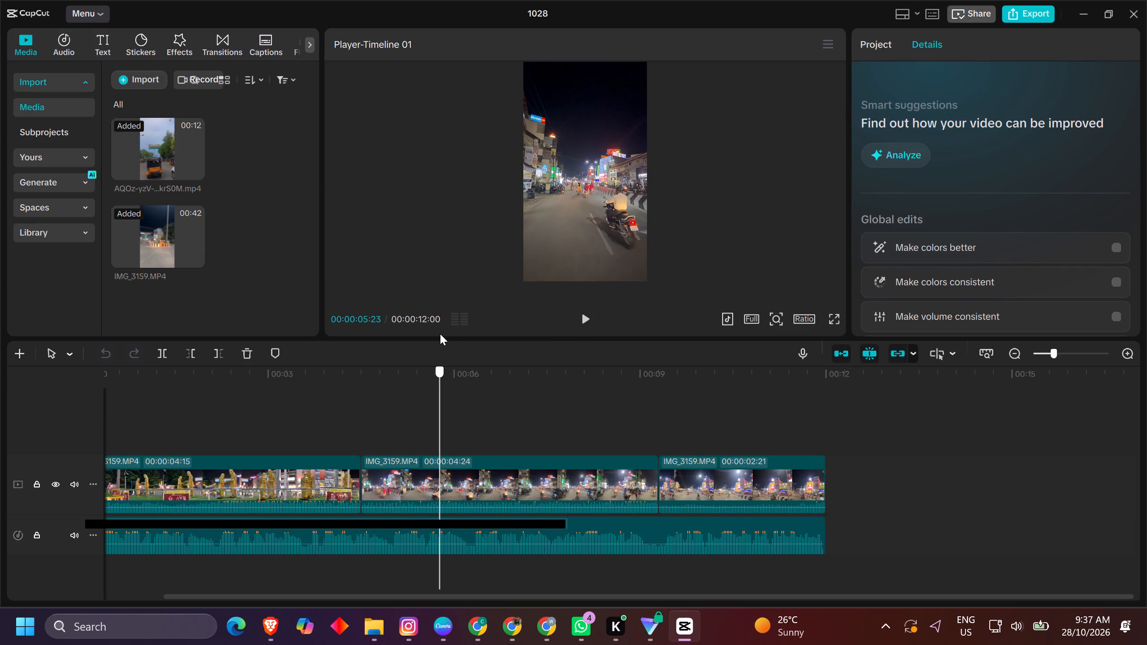
drag(440, 334, 424, 338)
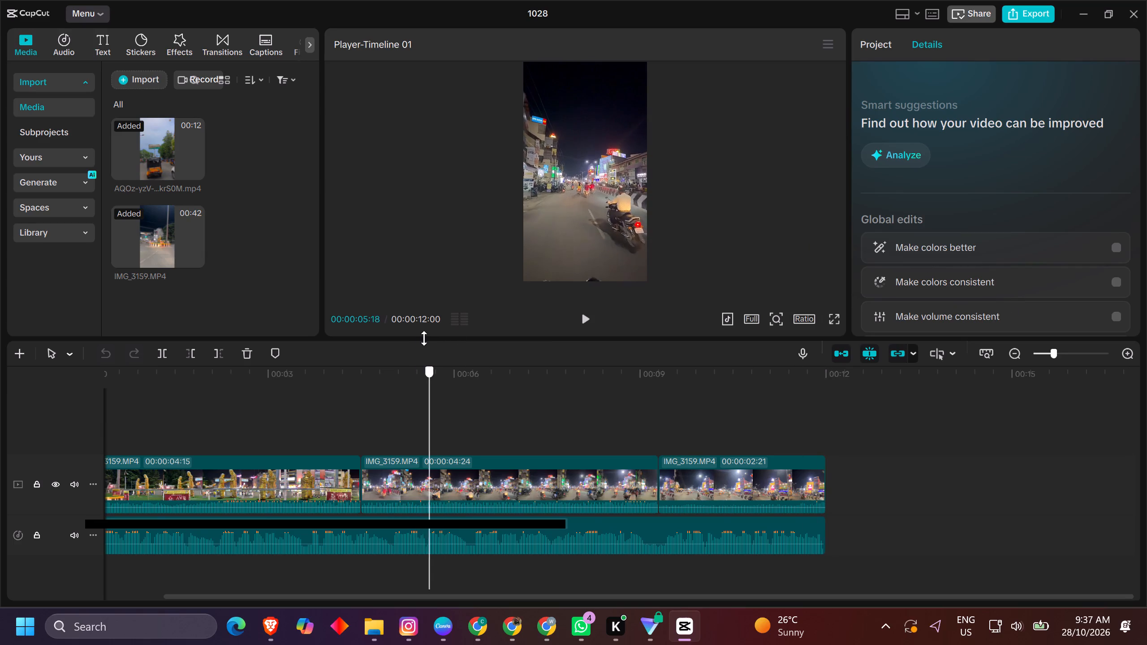
drag(424, 338, 954, 399)
click(742, 367)
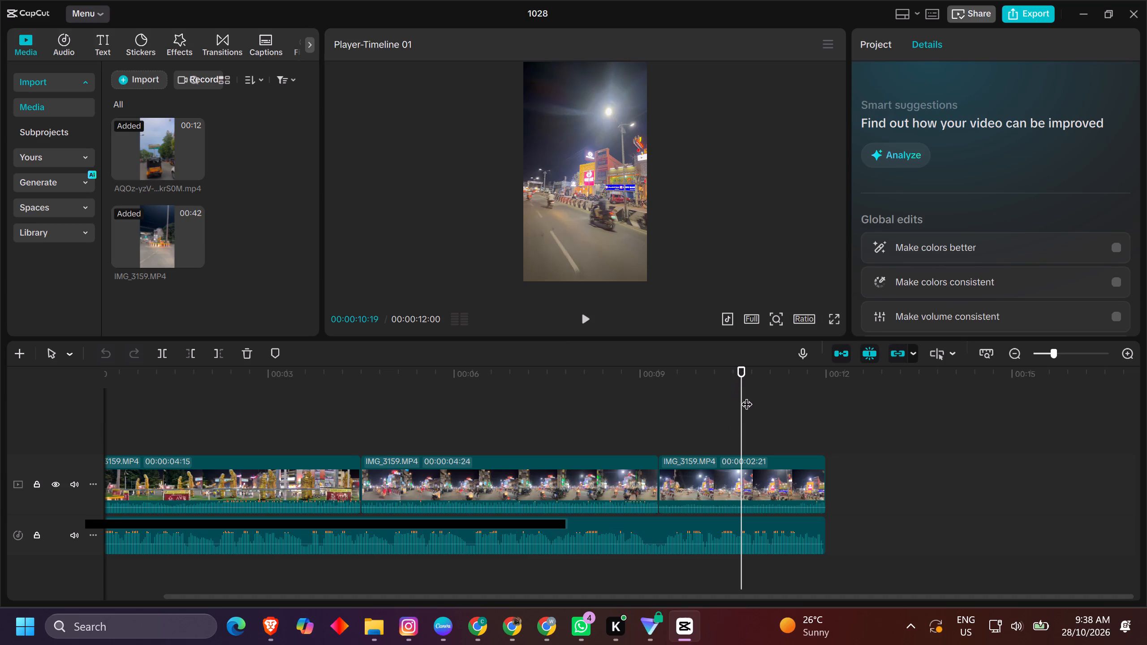
drag(746, 394, 0, 394)
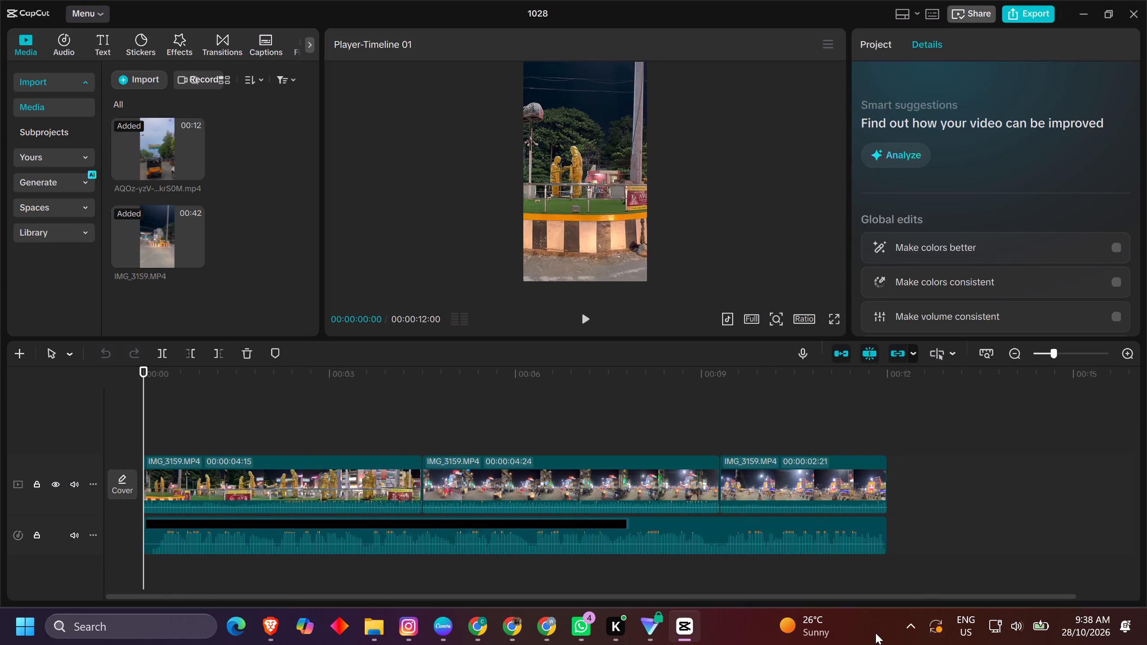
scroll(665, 556, up, 1)
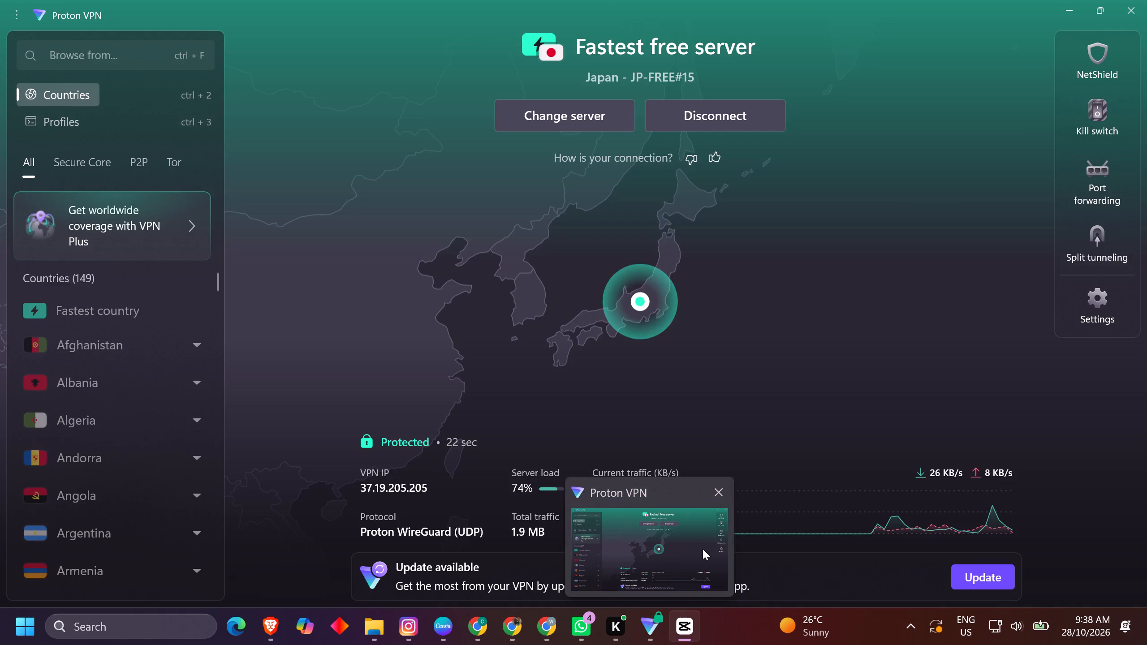
click(431, 568)
click(361, 379)
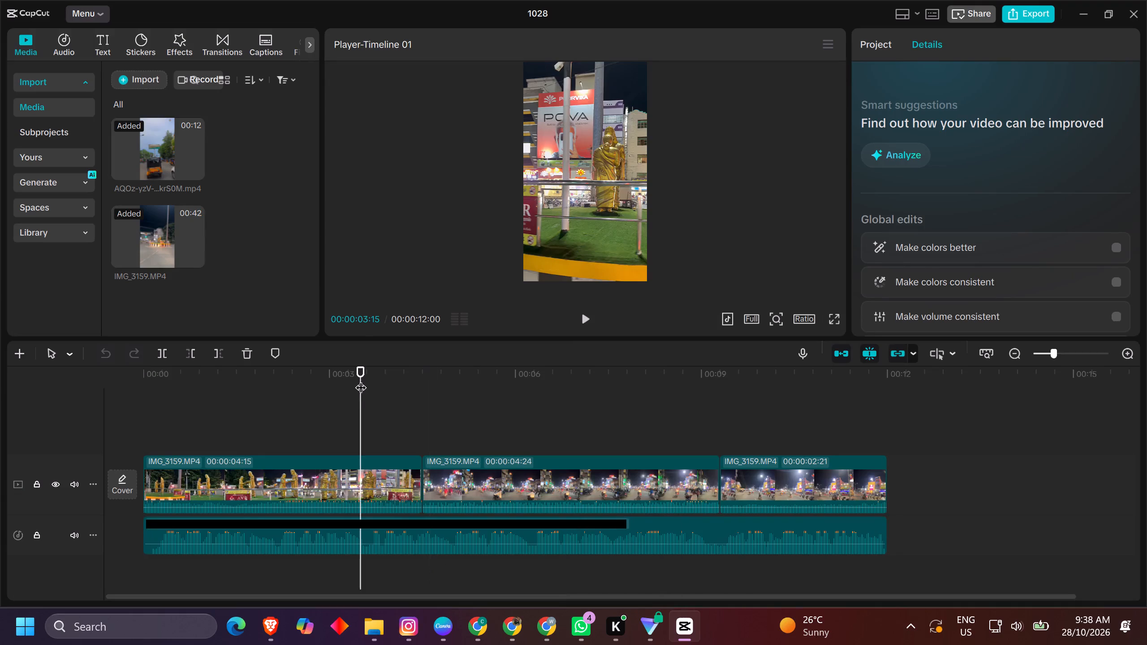
drag(358, 381, 185, 440)
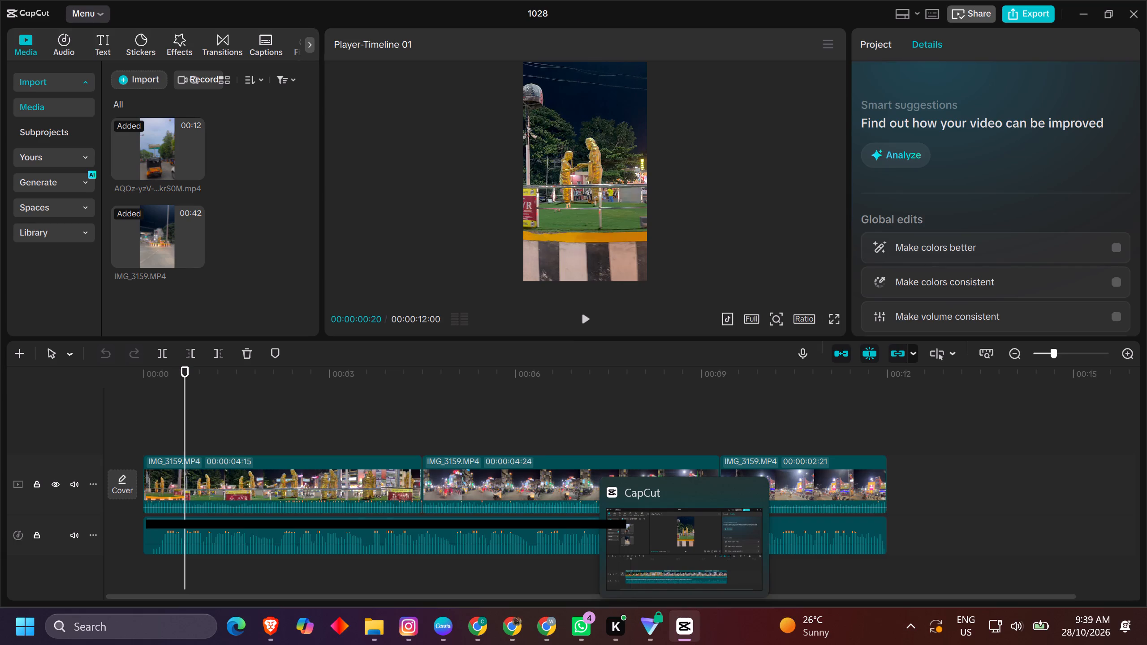
Switch to Proton VPN to check the connection, and return to the CapCut project.
click(644, 641)
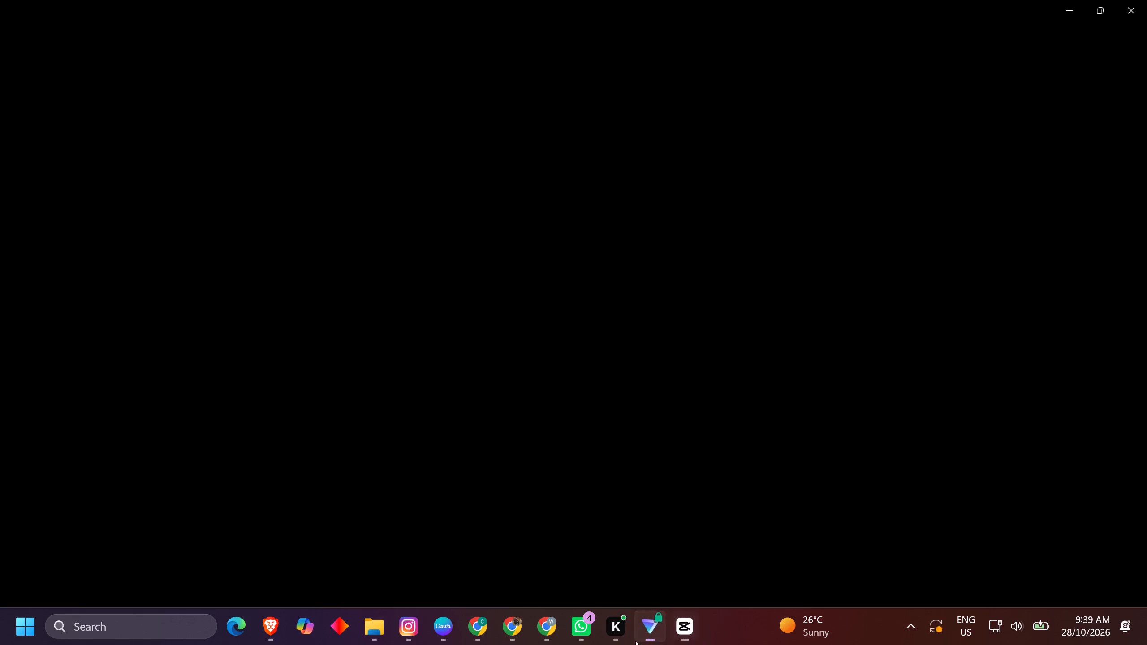
click(674, 633)
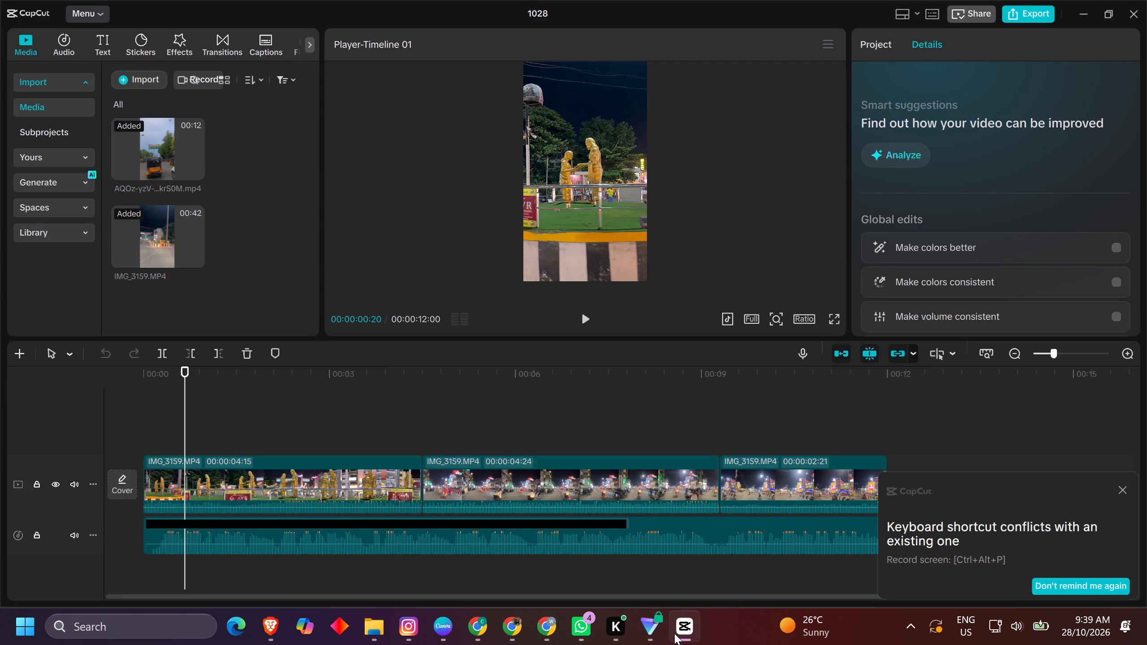
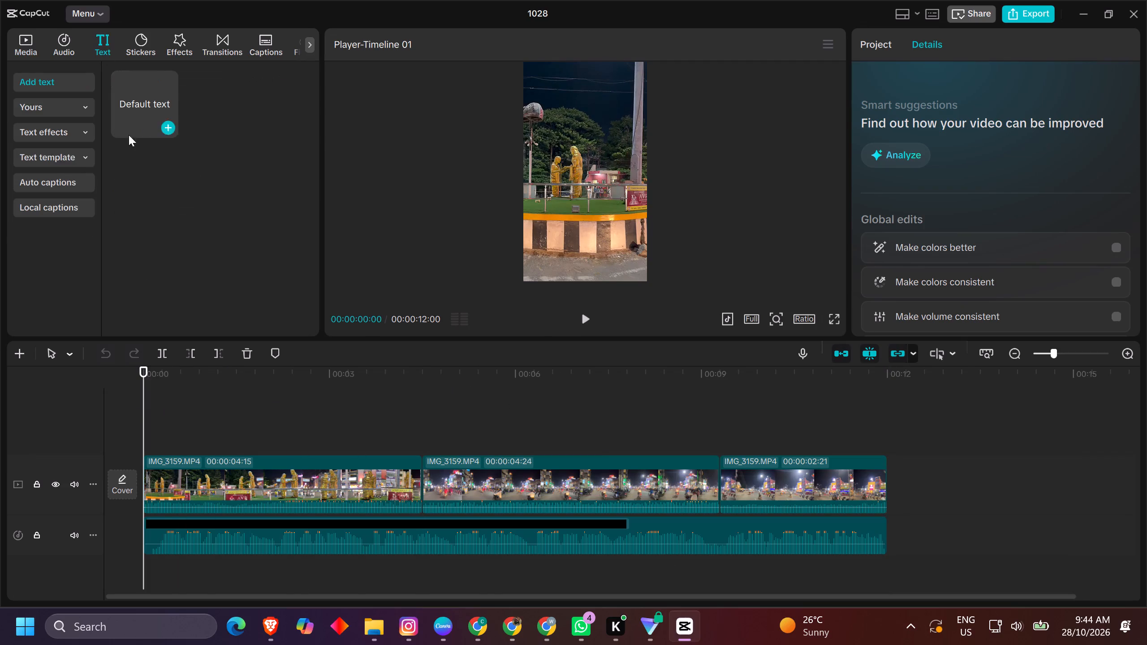
click(66, 159)
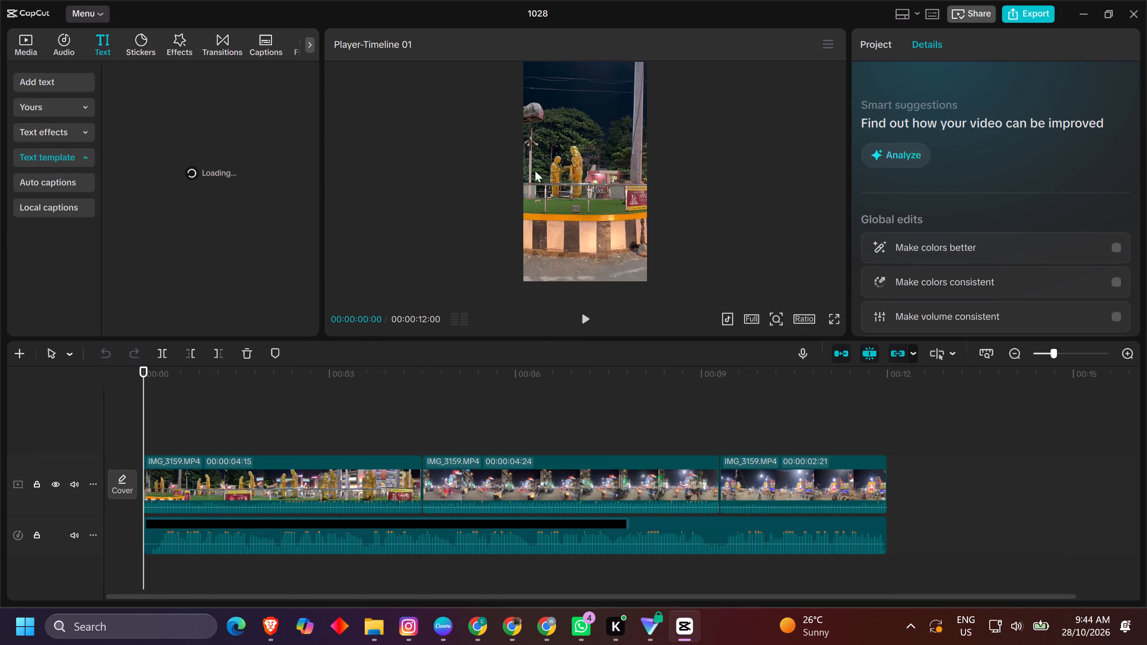
click(170, 174)
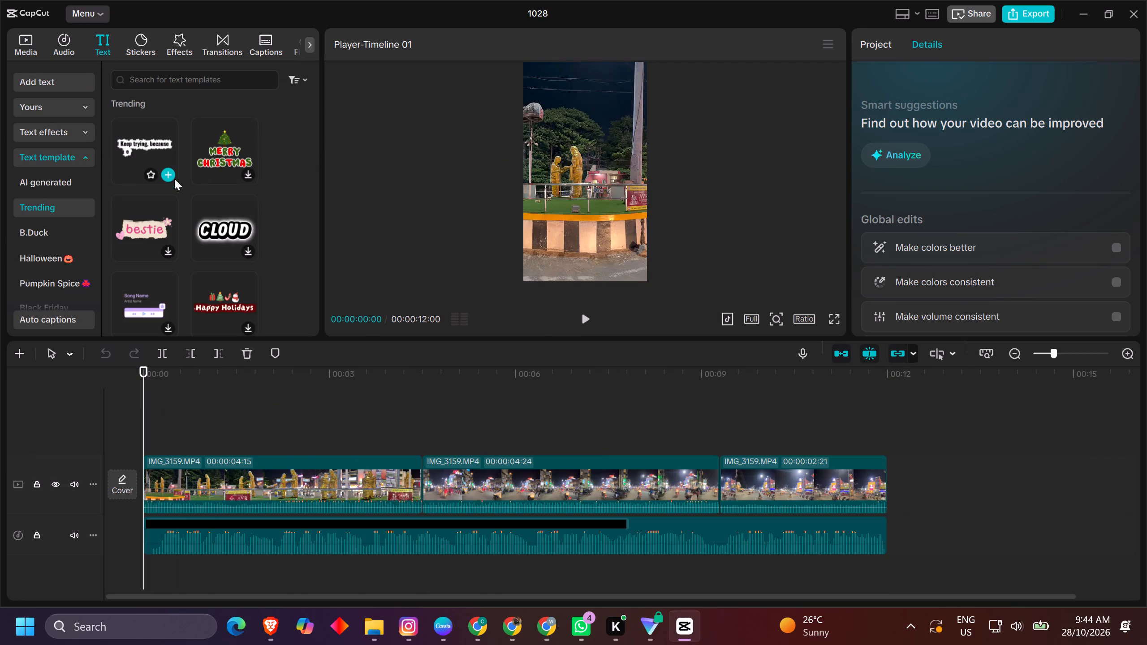
click(901, 140)
key(ctrl+a)
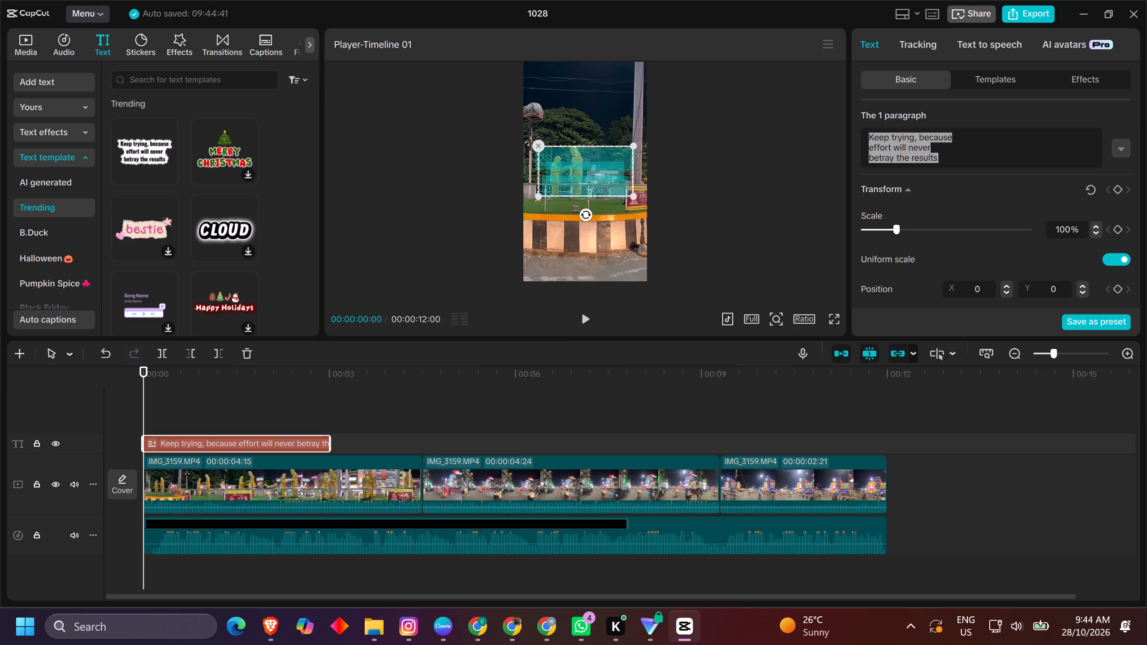
key(ctrl+v)
click(195, 416)
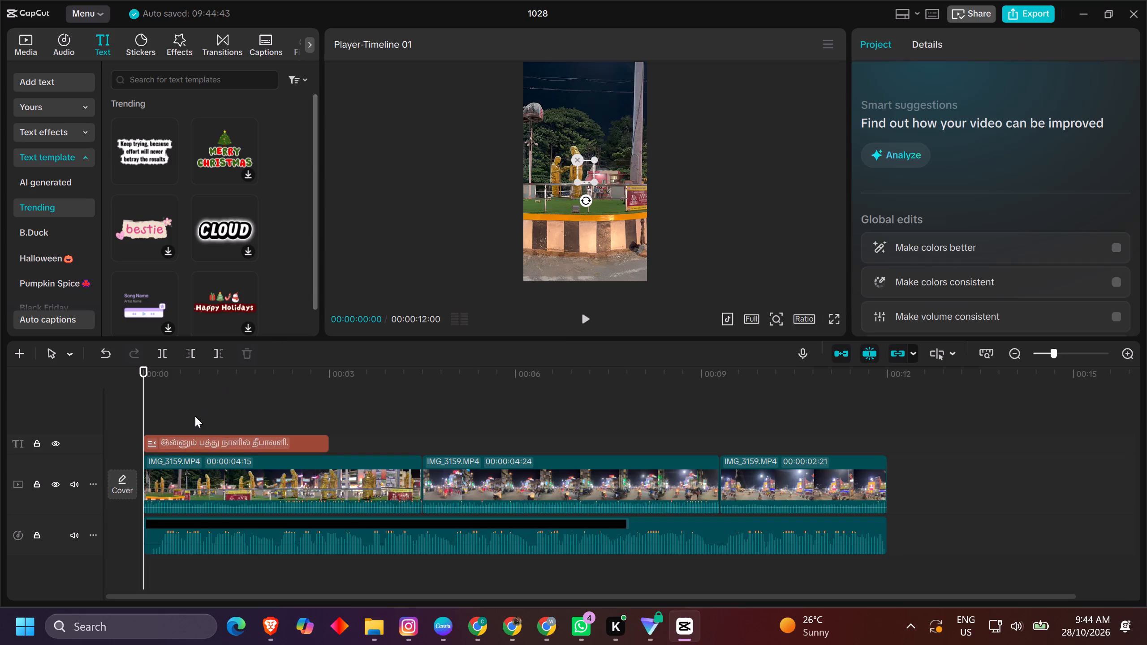
key(space)
key(space)
Look through the fonts available for the Tamil caption, searching for "anek".
click(580, 170)
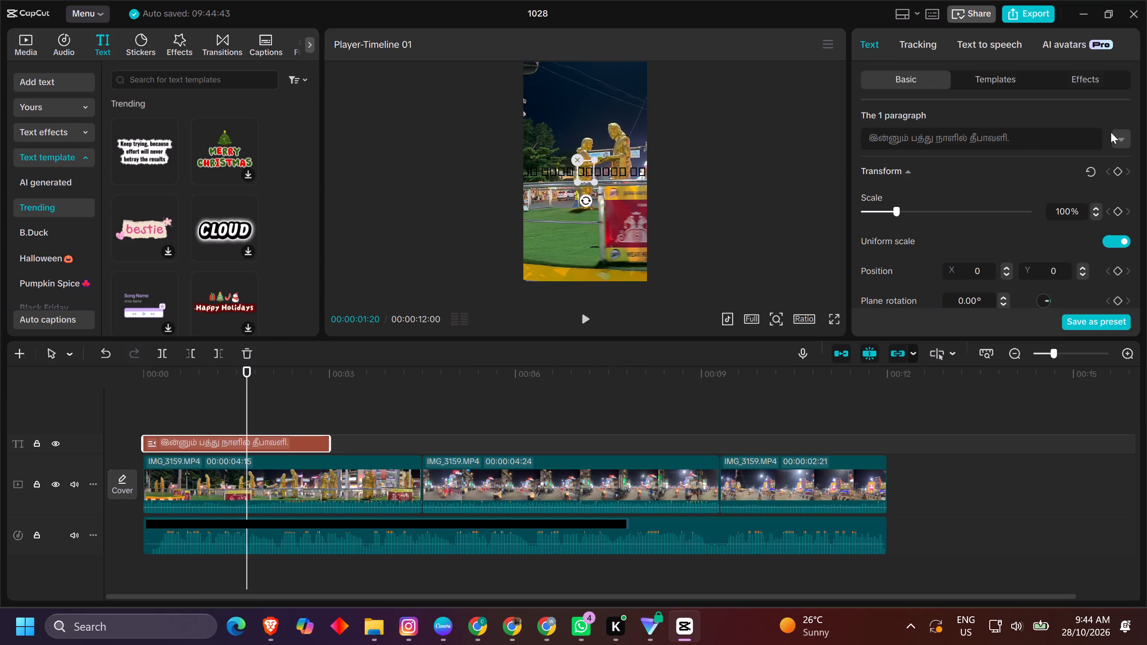
click(1123, 136)
double_click(1126, 176)
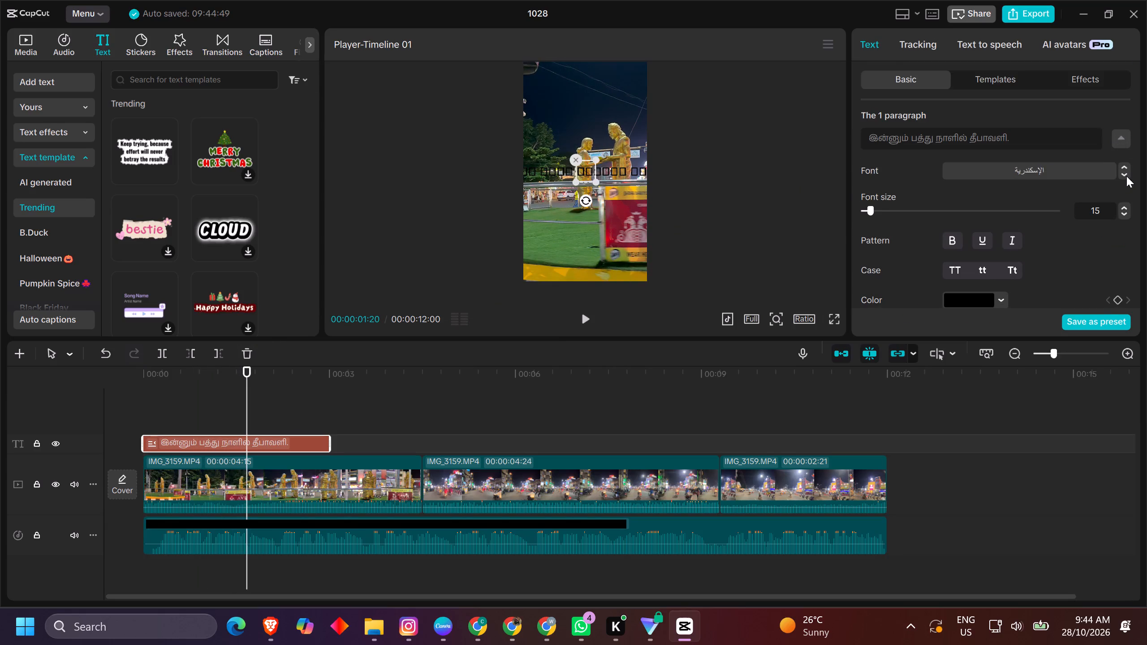
click(1126, 176)
click(1100, 174)
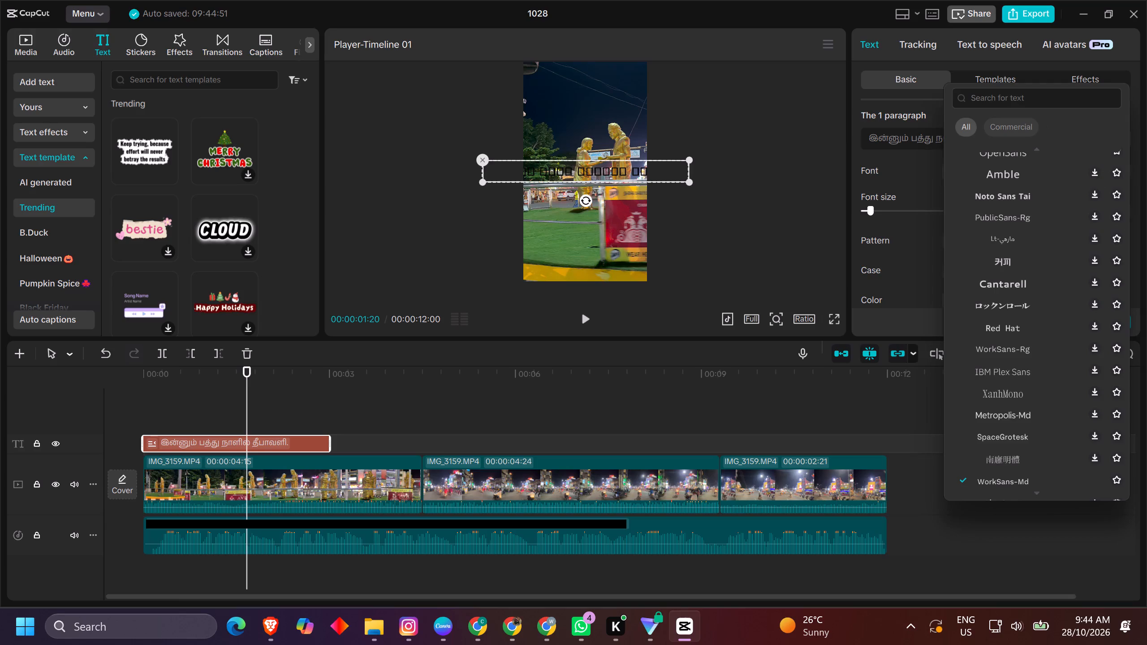
click(1040, 101)
text(ane)
scroll(1004, 258, up, 20)
scroll(1004, 258, up, 9)
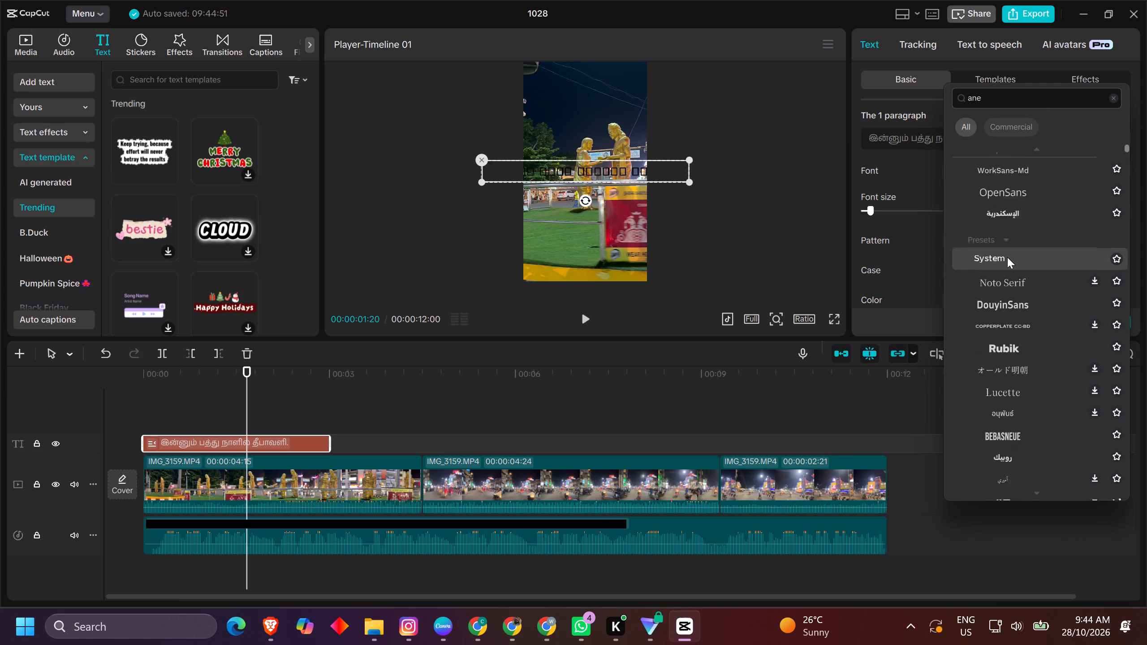
scroll(1007, 257, up, 12)
scroll(1004, 295, down, 8)
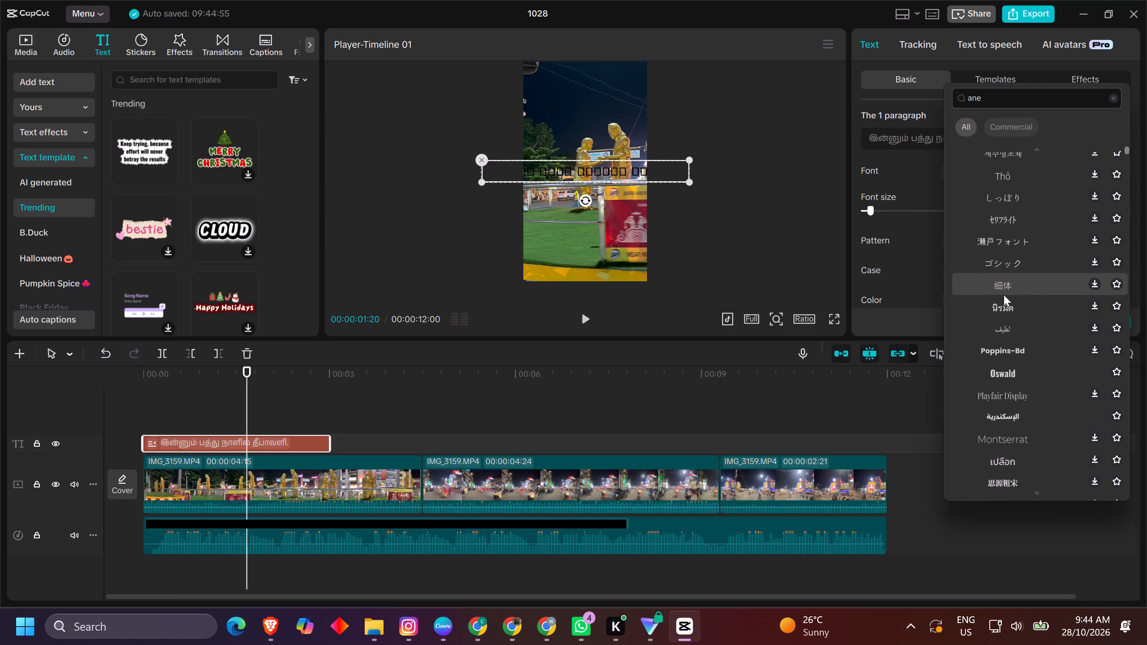
scroll(1004, 295, down, 3)
key(k)
scroll(1045, 279, up, 6)
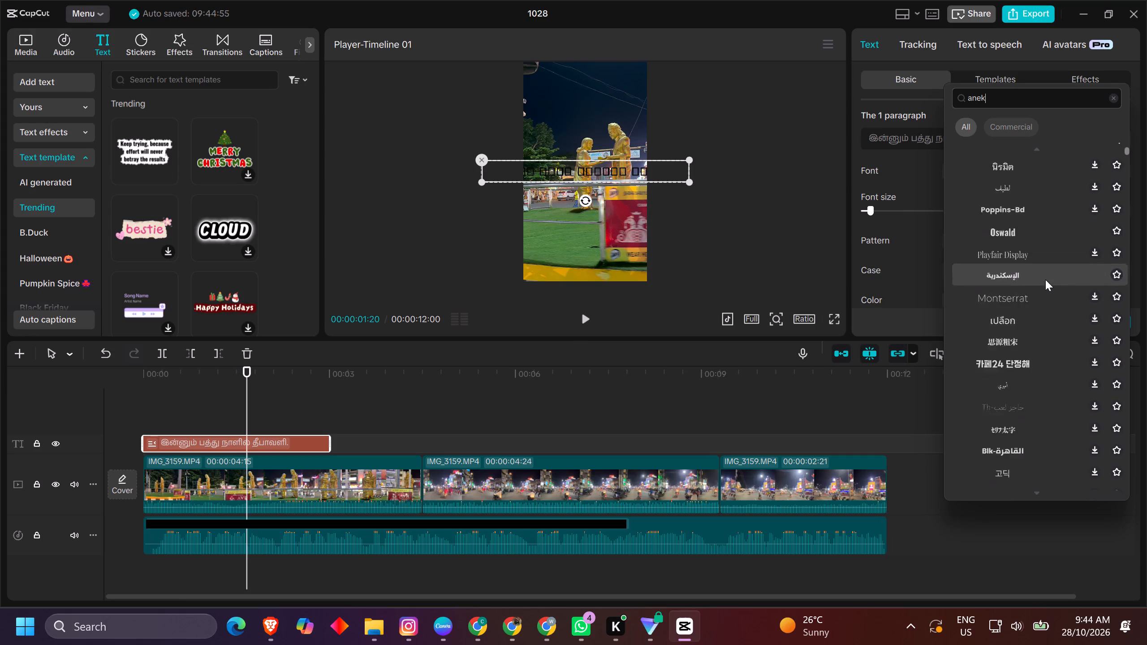
scroll(1045, 279, up, 8)
scroll(1016, 228, up, 5)
scroll(1019, 290, down, 20)
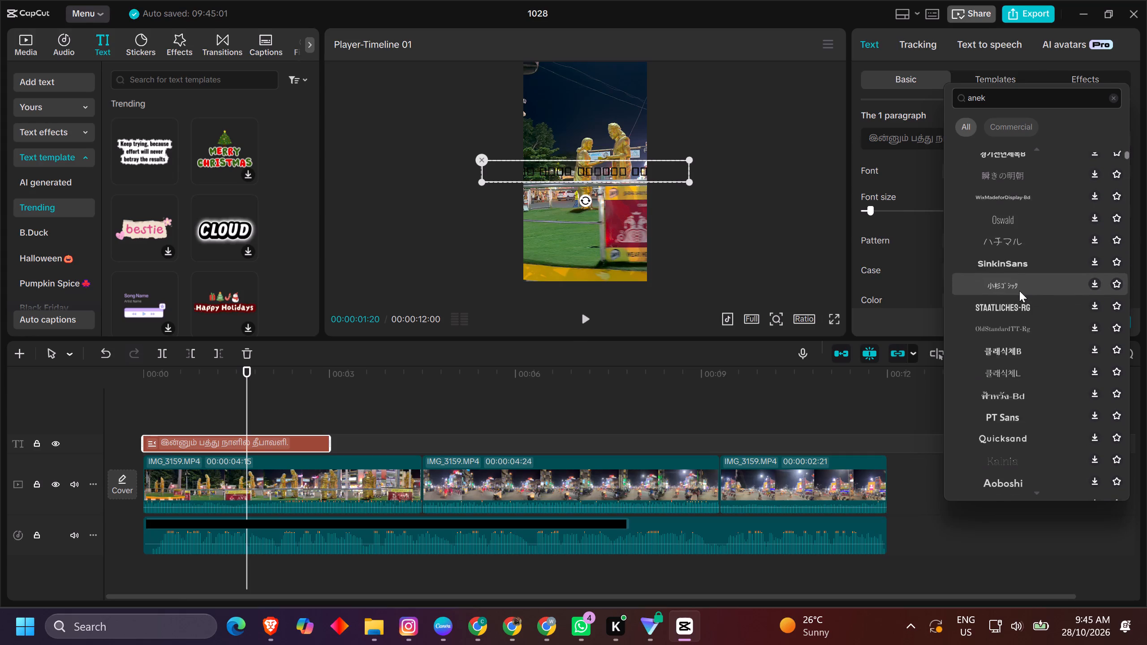
scroll(1019, 291, down, 20)
scroll(1019, 291, down, 10)
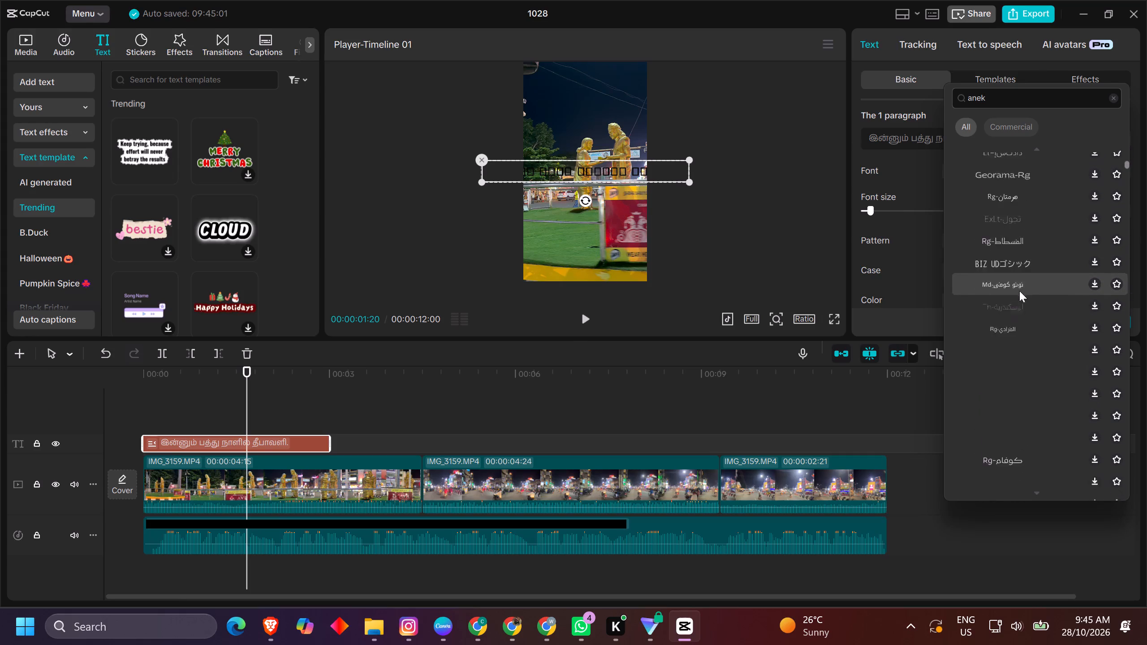
scroll(1019, 291, down, 15)
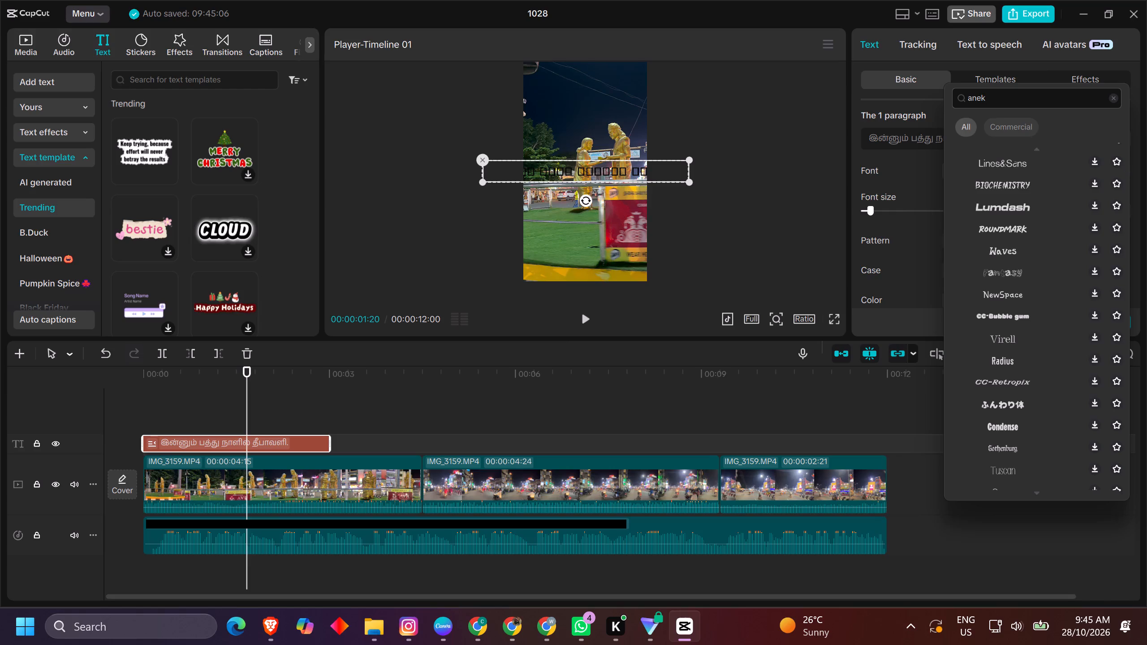
key(BackSpace)
key(BackSpace)
scroll(1032, 384, up, 18)
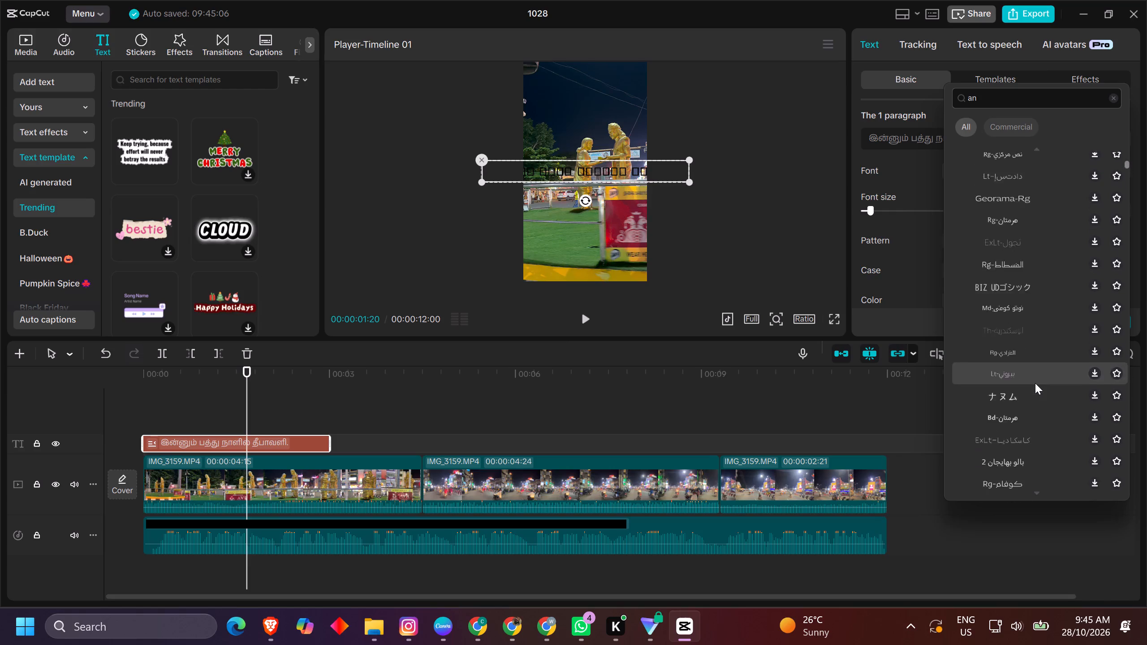
scroll(1035, 383, up, 20)
scroll(1035, 383, up, 12)
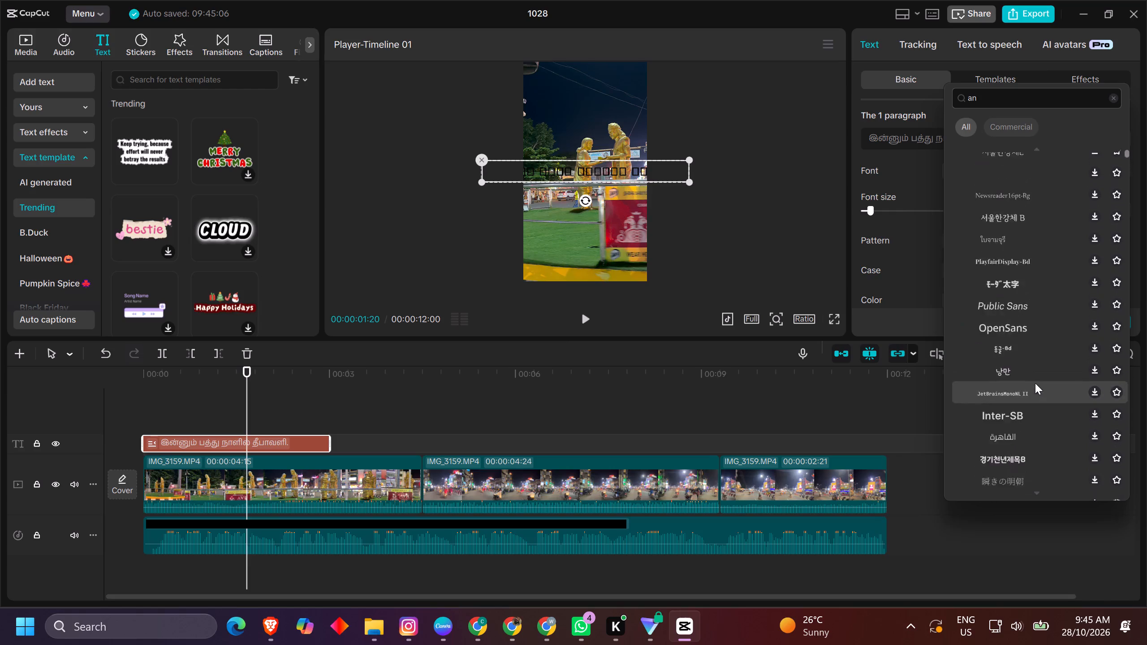
scroll(1035, 383, up, 20)
scroll(1035, 383, up, 2)
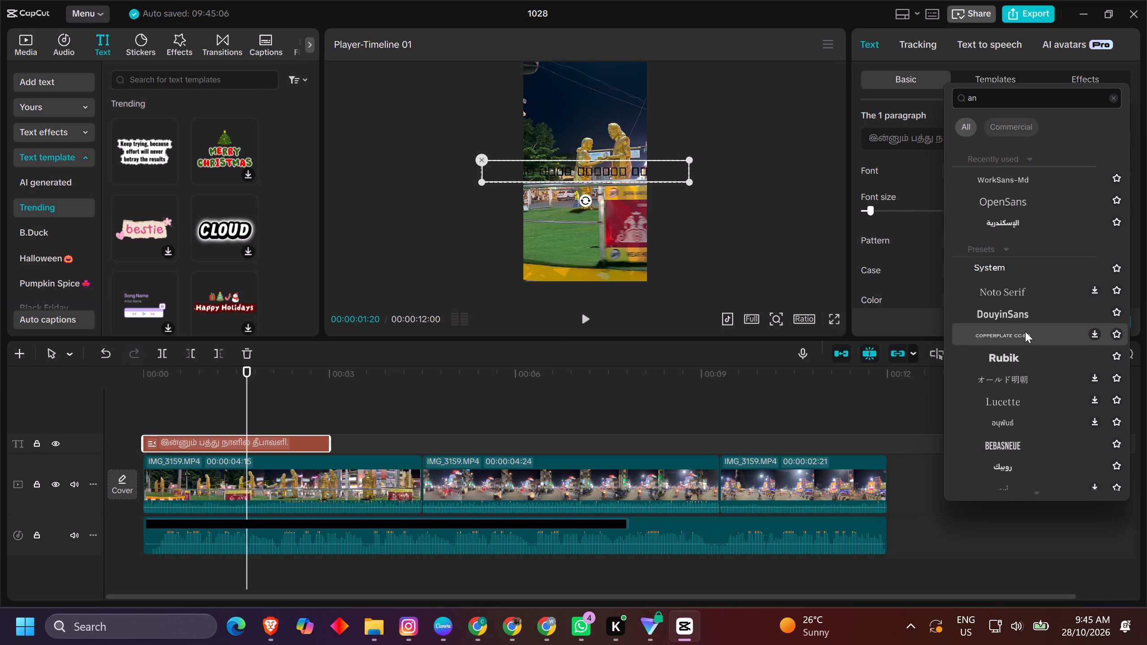
Search the fonts for "tamil" and apply Anek Tamil Condensed ExtraBold to the caption.
key(BackSpace)
key(BackSpace)
key(BackSpace)
text(tamil;)
key(BackSpace)
key(Return)
scroll(1025, 331, up, 2)
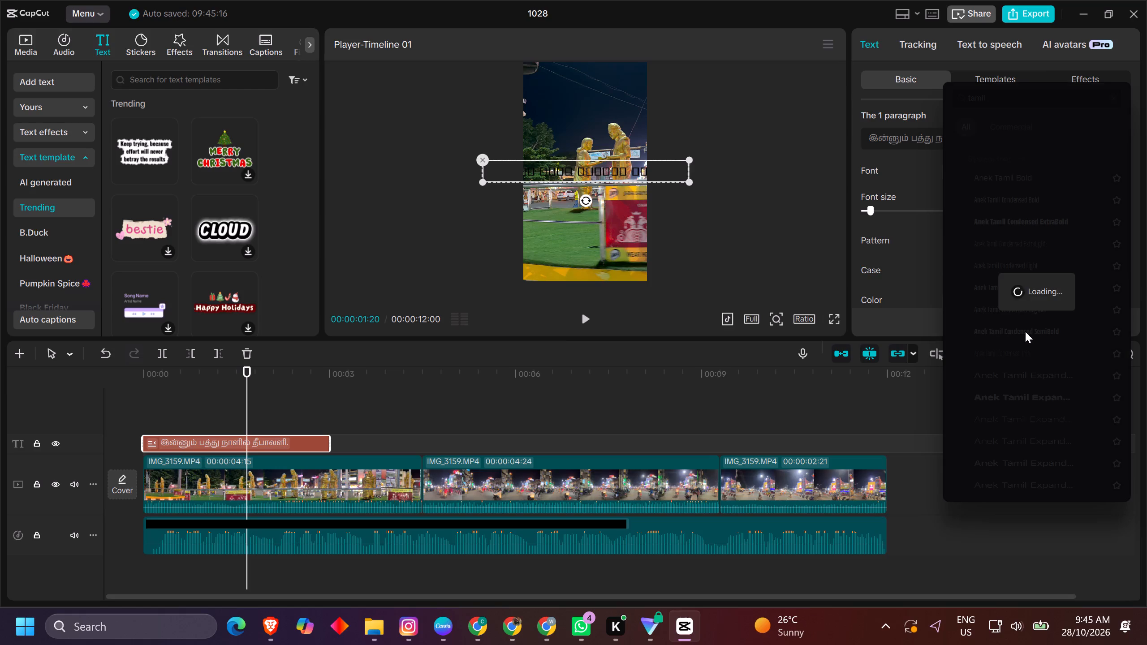
click(1015, 225)
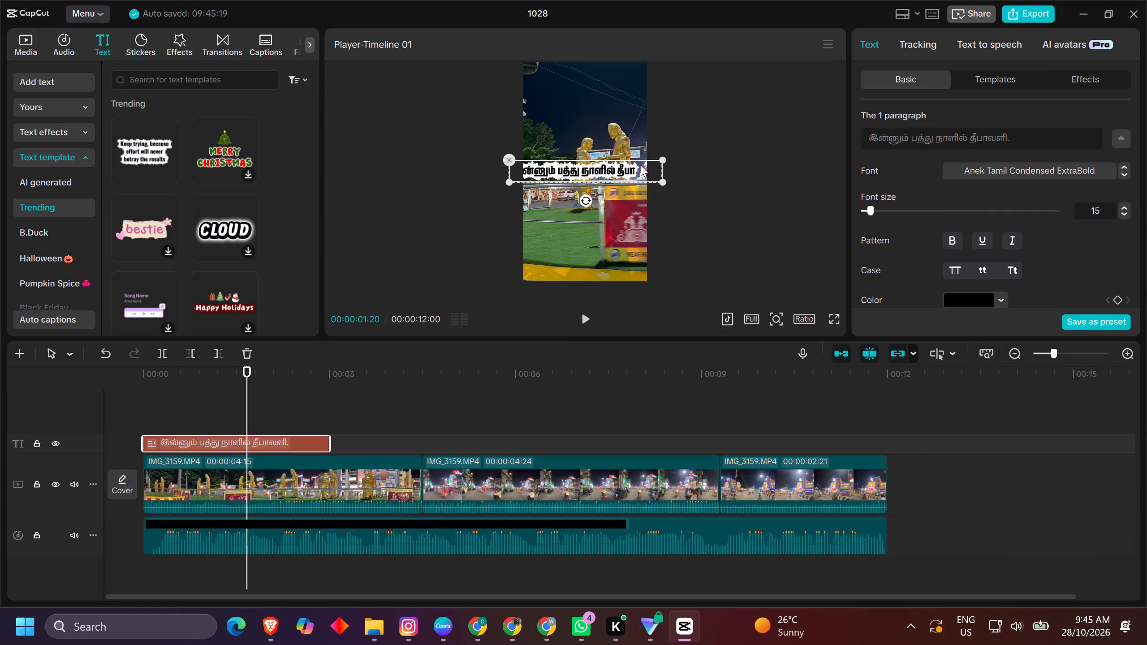
Shrink the Tamil caption to fit within the frame's width, centre it near the top of the video, and play it back.
drag(660, 160, 610, 171)
drag(601, 166, 596, 67)
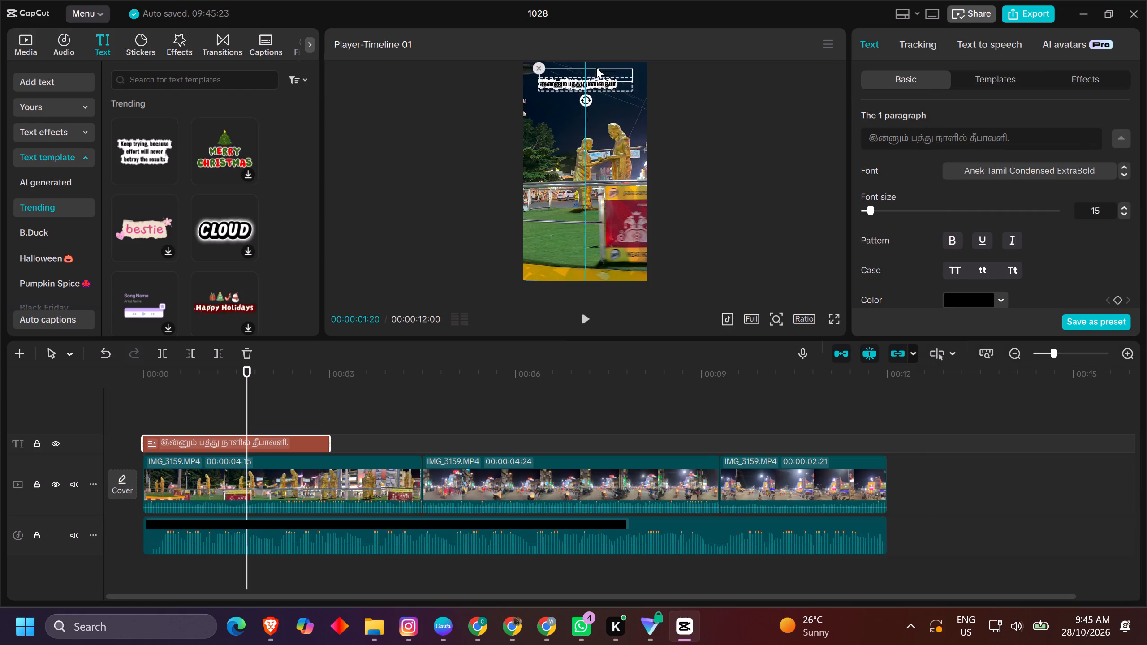
drag(596, 67, 601, 82)
drag(1066, 148, 1061, 147)
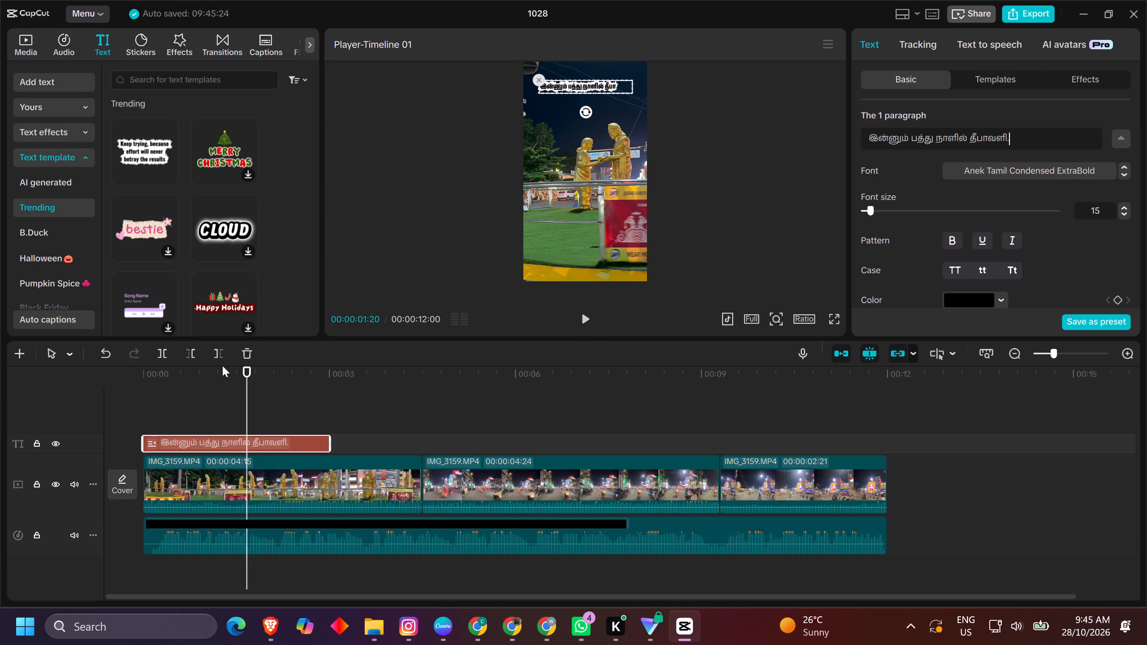
drag(243, 370, 59, 450)
key(space)
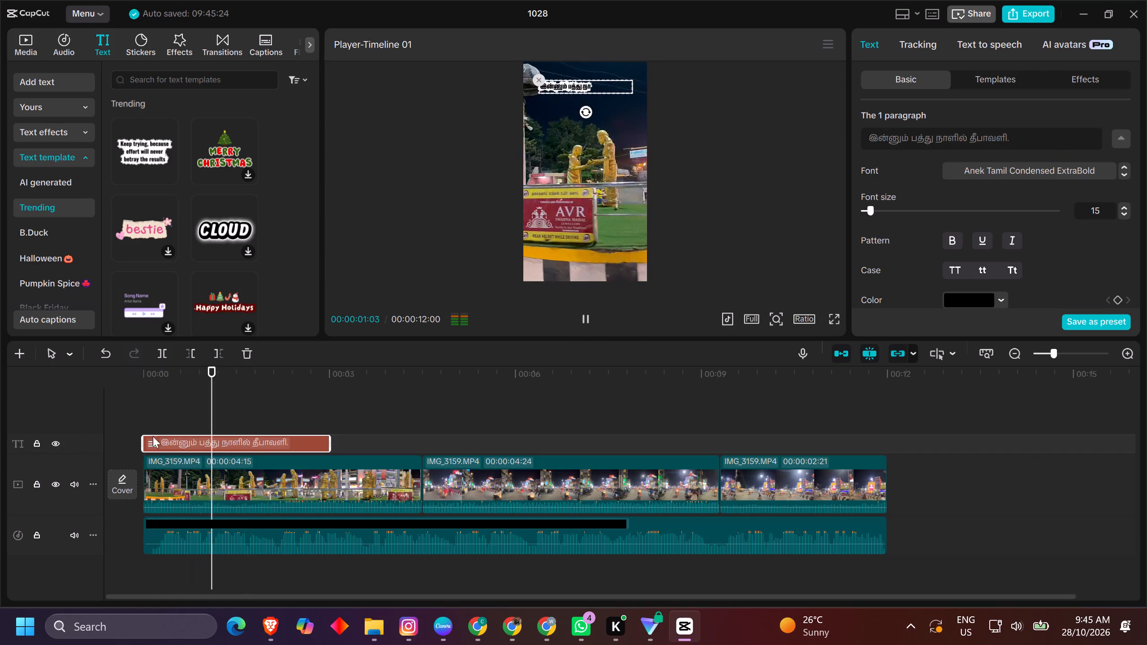
drag(595, 85, 595, 91)
key(shift+z)
Select all three IMG_3159 segments, turn their original audio volume all the way down, and replay the start.
click(313, 456)
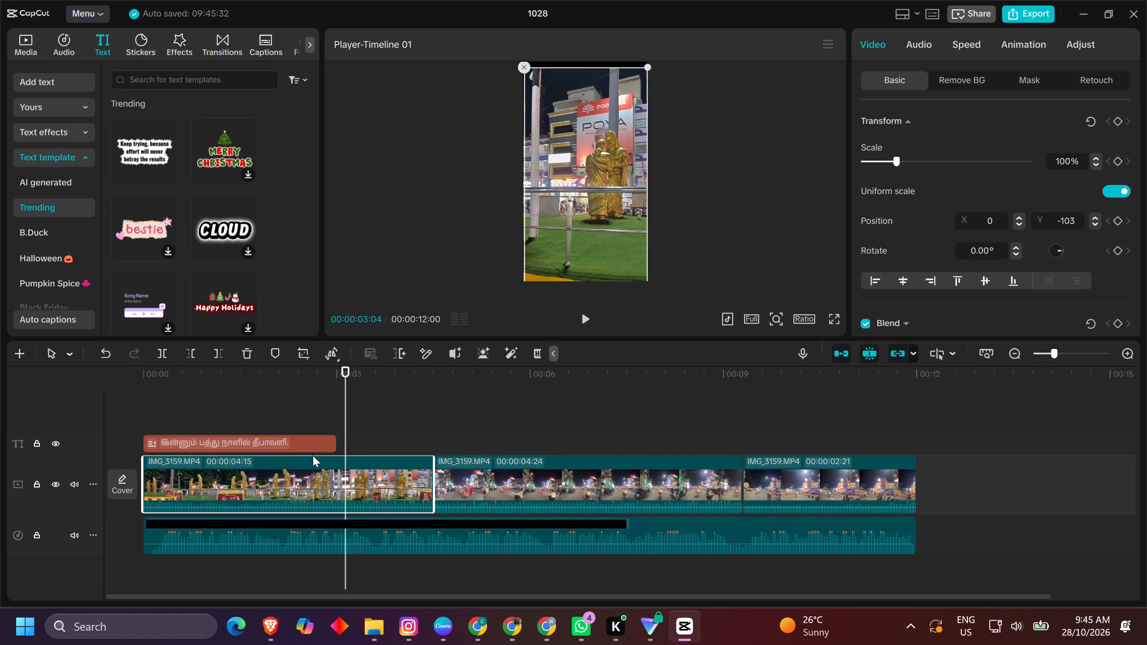
click(313, 442)
drag(1024, 510, 35, 488)
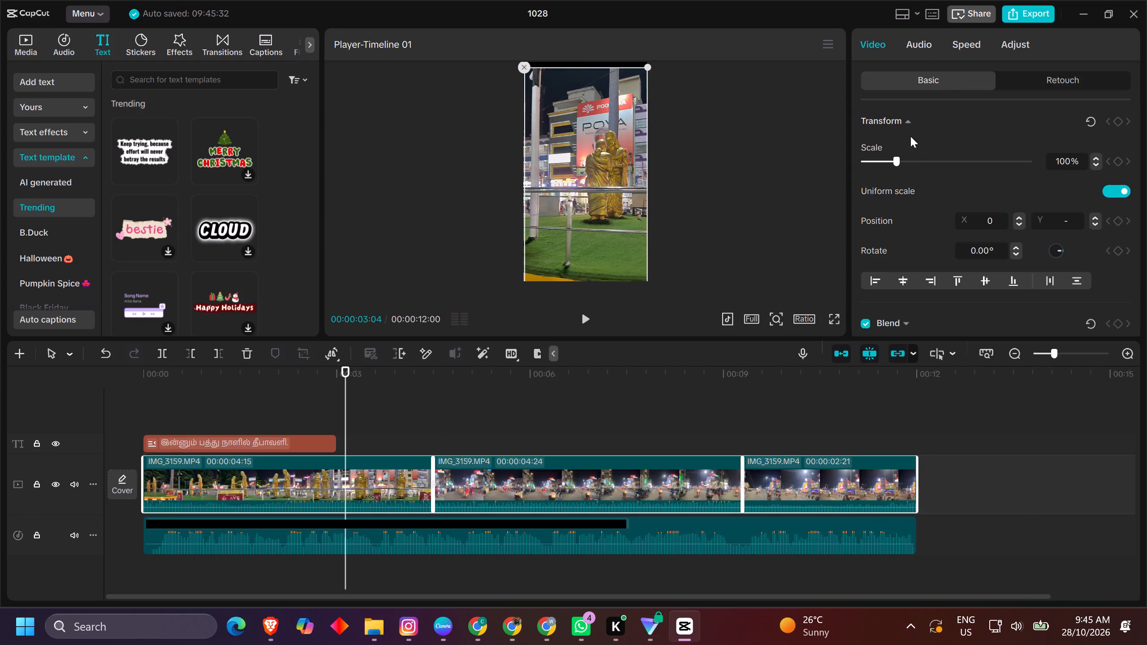
click(919, 43)
drag(915, 165, 720, 226)
click(195, 414)
key(space)
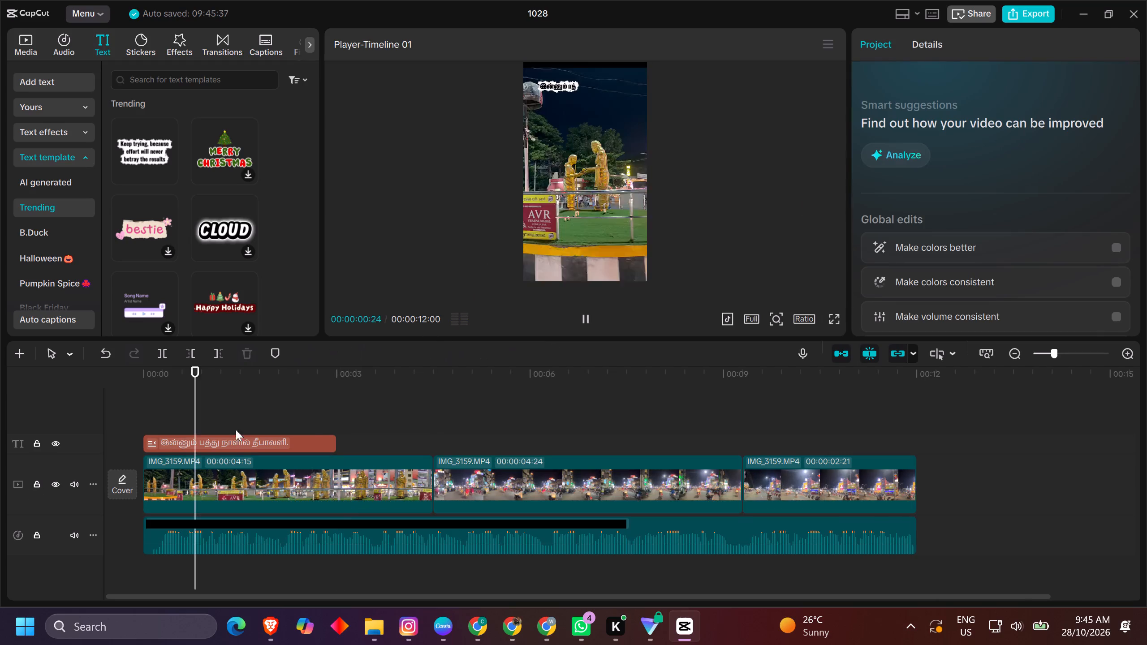
Move the first IMG_3159 segment up to position Y 0 so it fills the frame, and resume playback.
click(298, 486)
drag(612, 189, 612, 178)
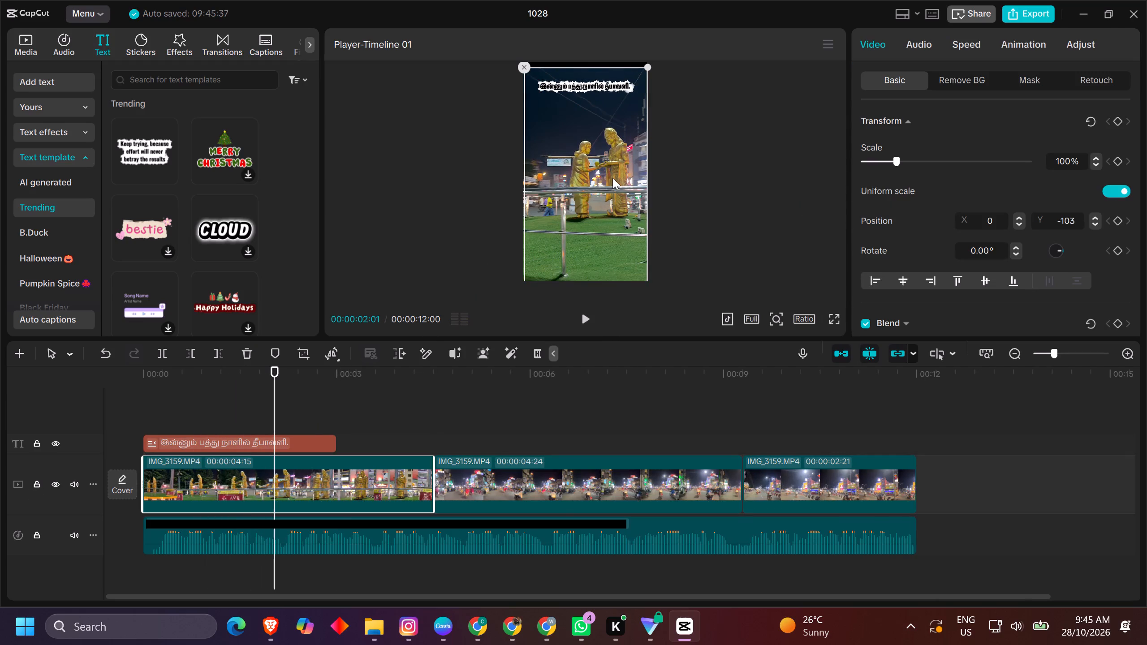
drag(612, 178, 612, 176)
drag(615, 180, 619, 175)
key(space)
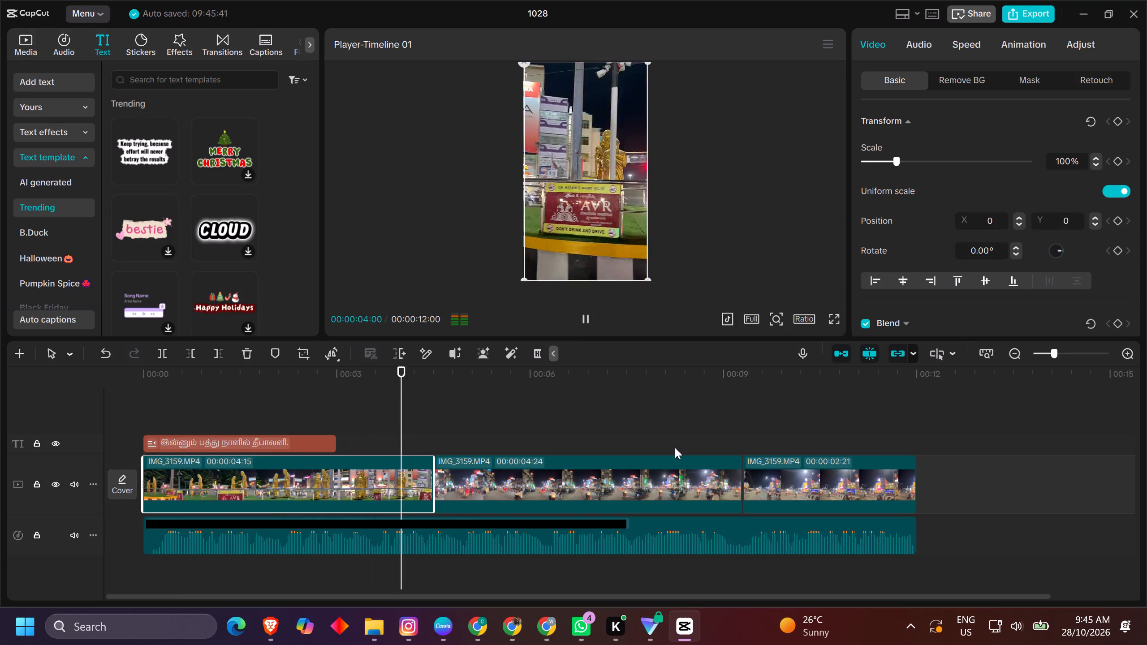
Extend the Tamil caption on the timeline to the end of the last video segment.
click(304, 441)
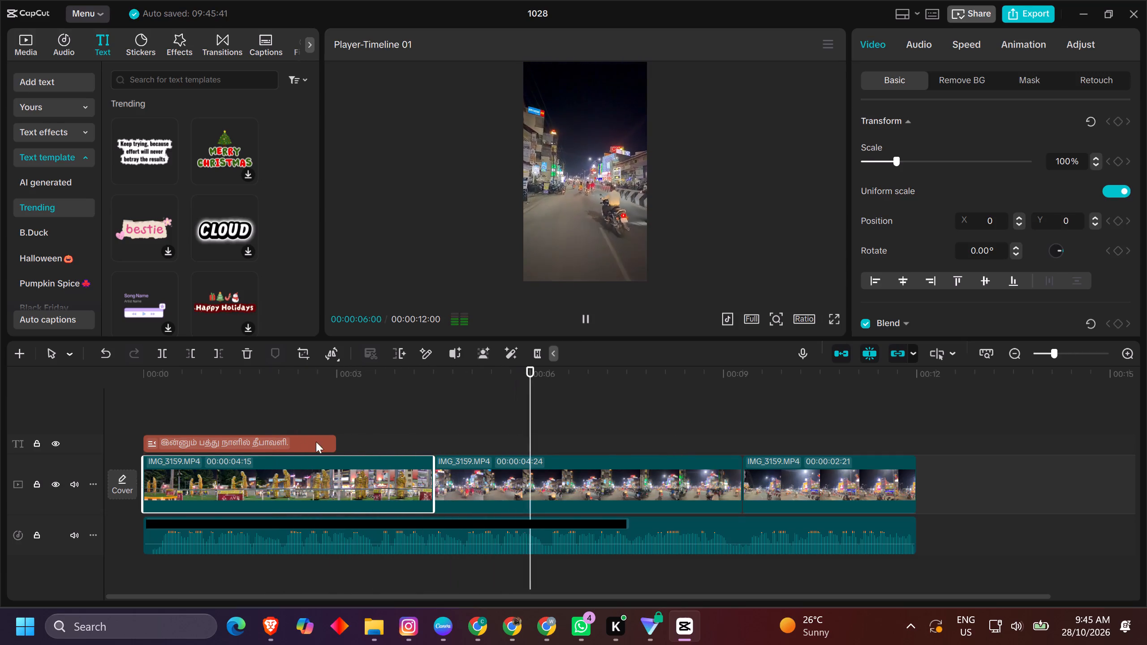
drag(336, 439, 910, 443)
key(space)
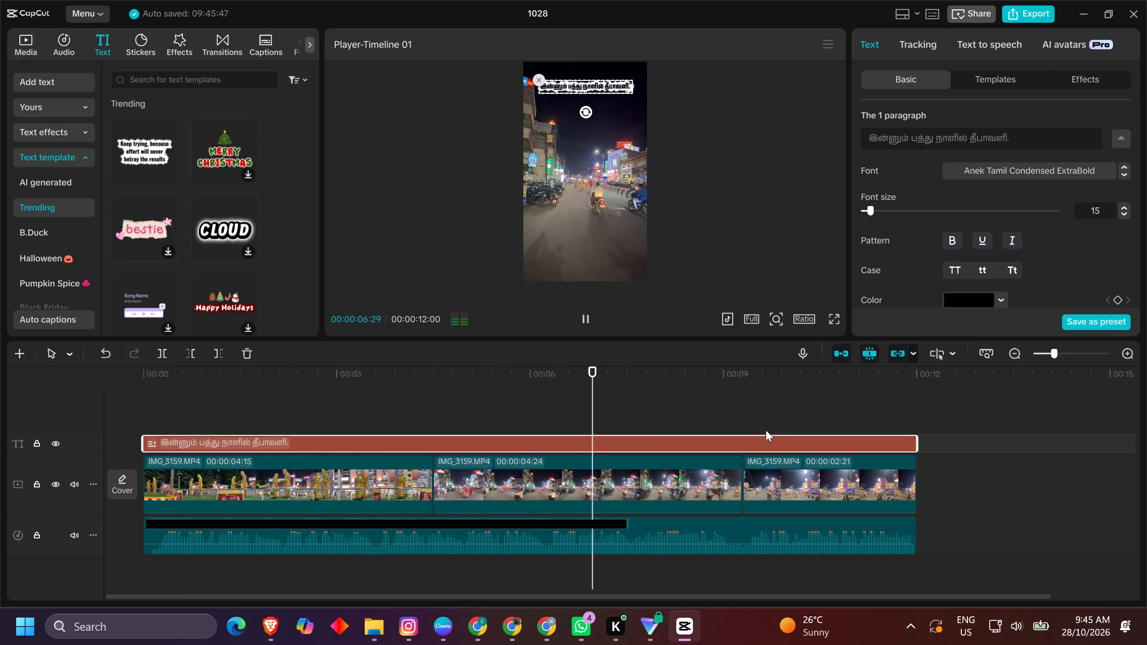
Move the Tamil caption slightly lower in the frame and replay the video from about 2 seconds.
drag(586, 87, 583, 100)
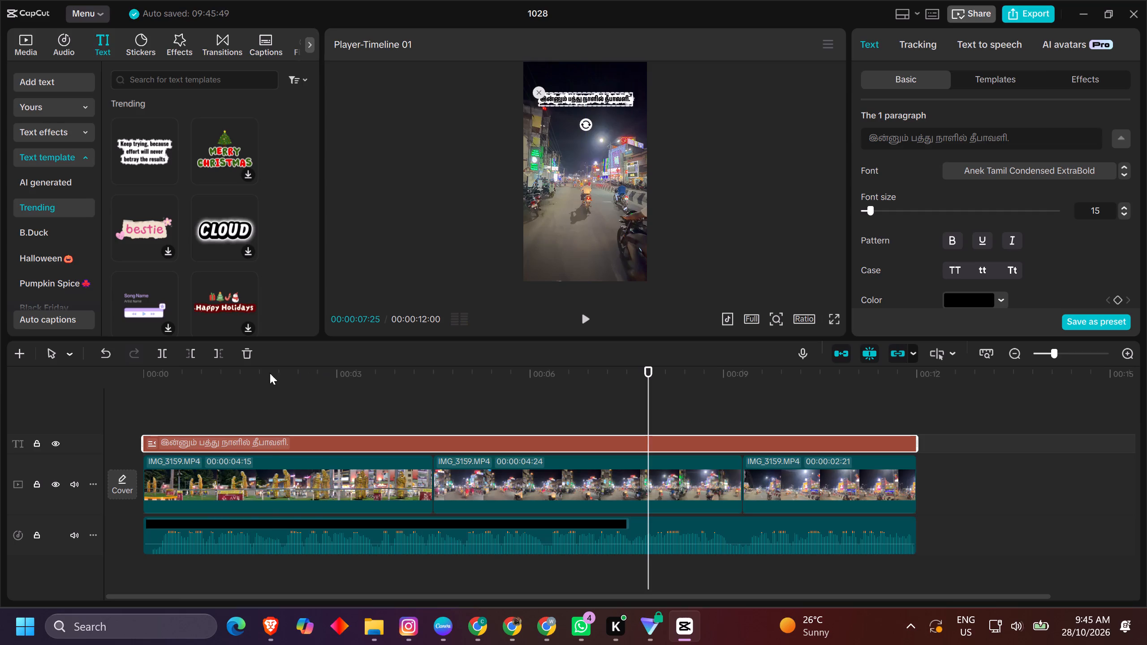
click(270, 373)
key(space)
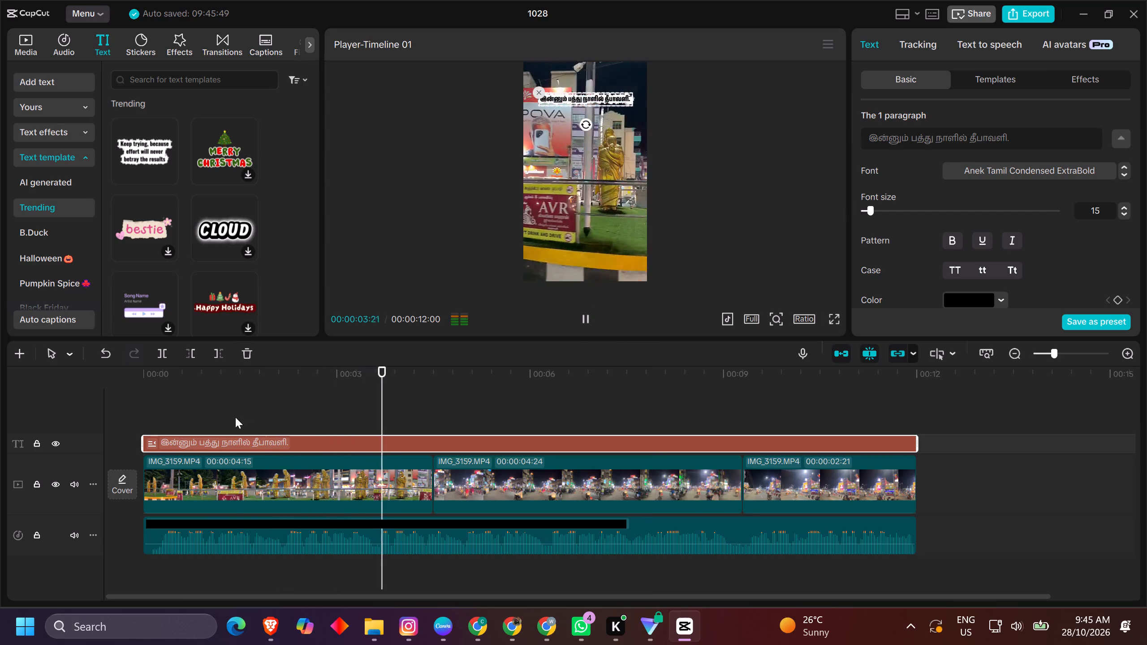
Switch to File Explorer, find the Namma Dharmapuri333 logo IMG_5181 in D:'s waasim/WAASIM folder, and add it above the caption at the timeline start.
click(235, 417)
drag(233, 408, 73, 457)
click(381, 626)
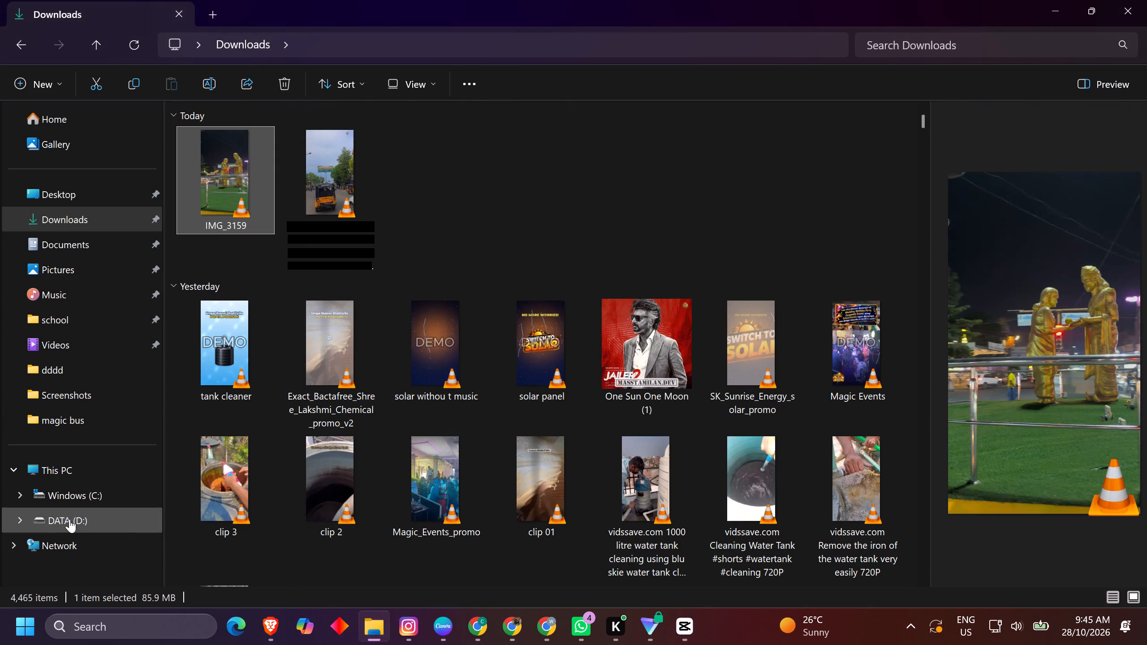
click(69, 519)
double_click(553, 263)
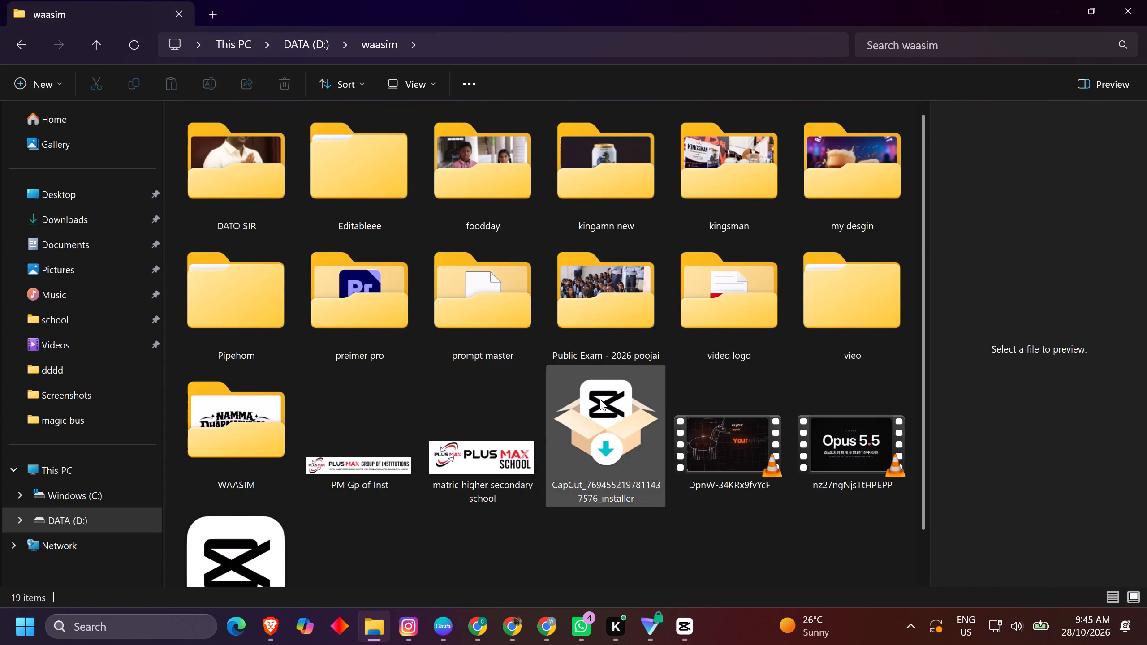
double_click(228, 448)
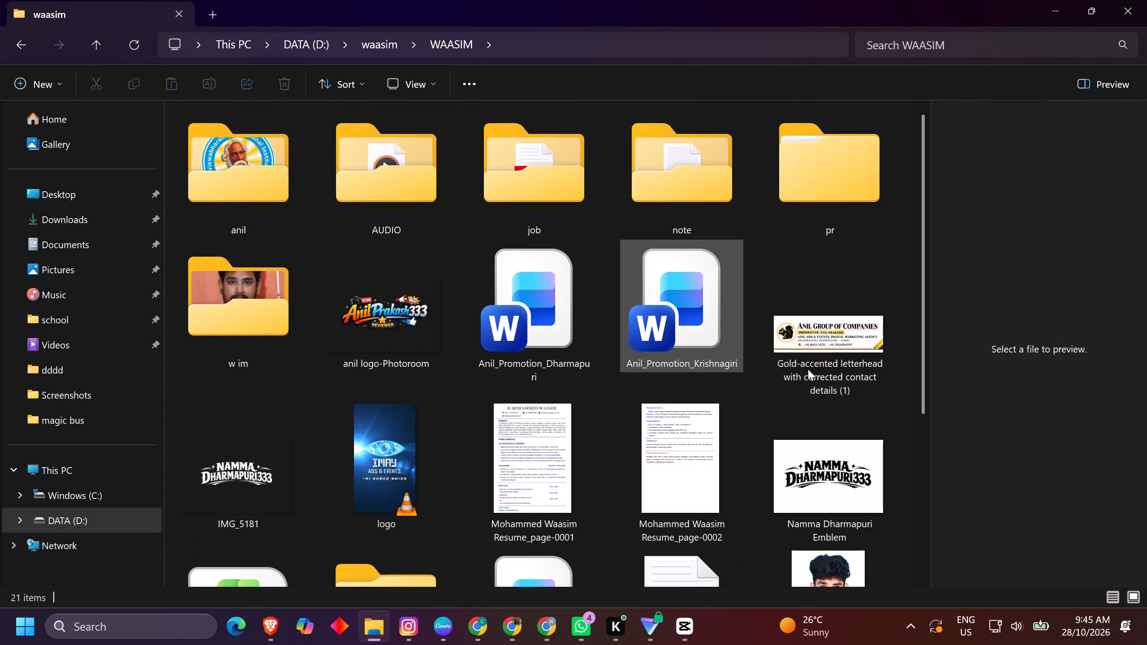
drag(215, 502, 677, 623)
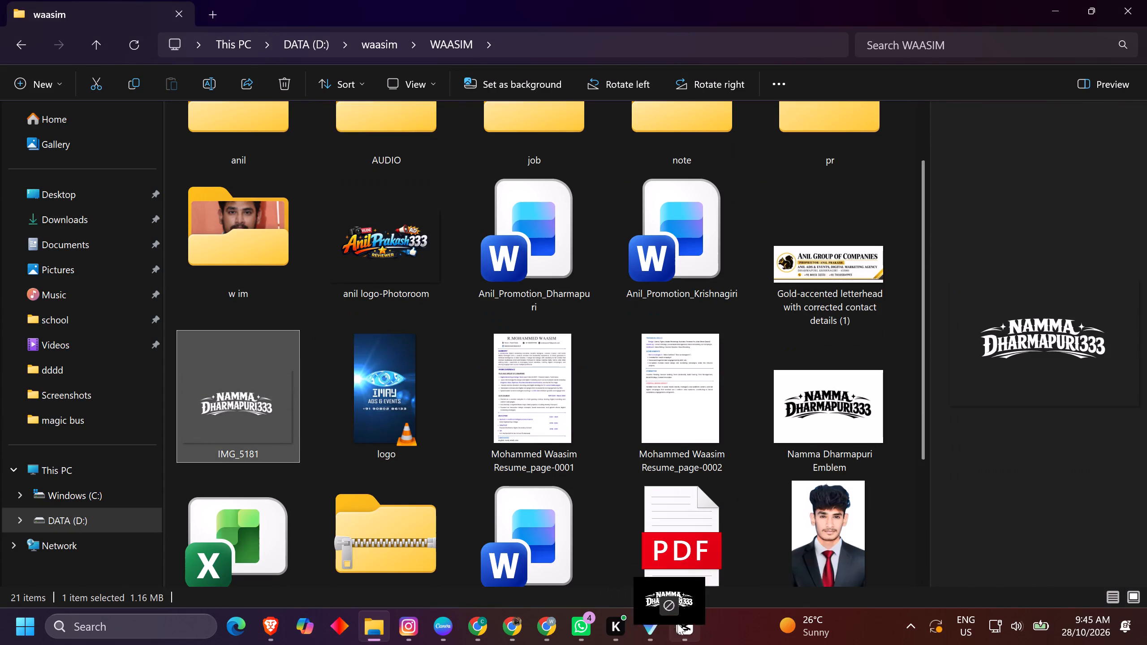
drag(677, 623, 314, 423)
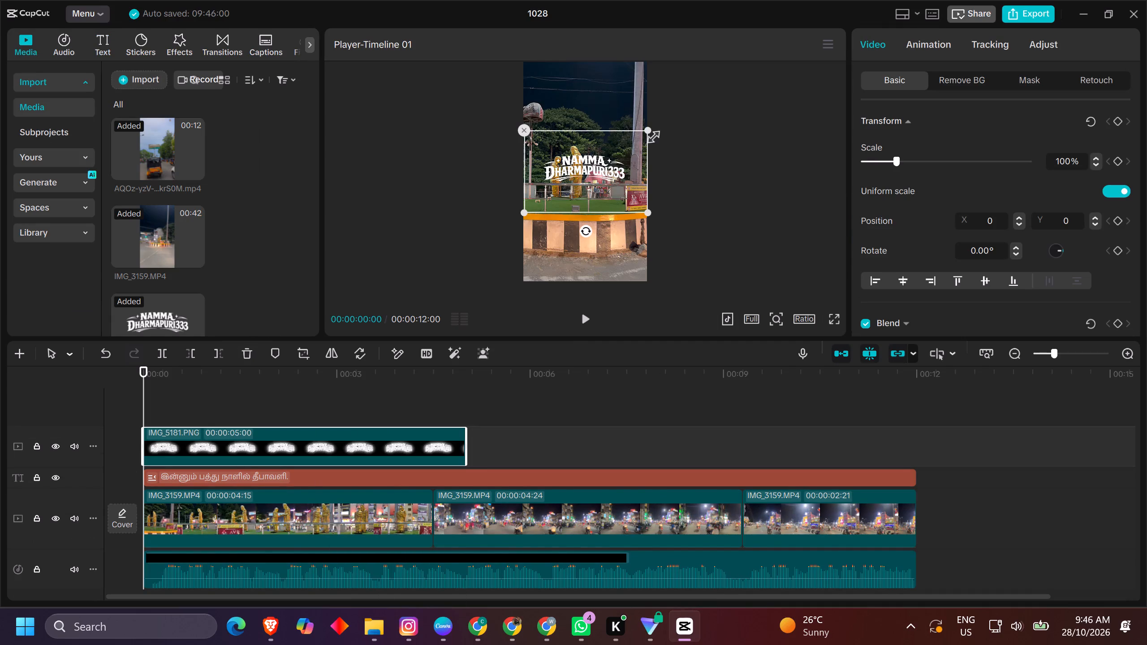
Shrink the Namma Dharmapuri333 logo to about 29% and move it to about X 479, Y -363 in the frame.
drag(650, 134, 608, 214)
drag(590, 168, 610, 172)
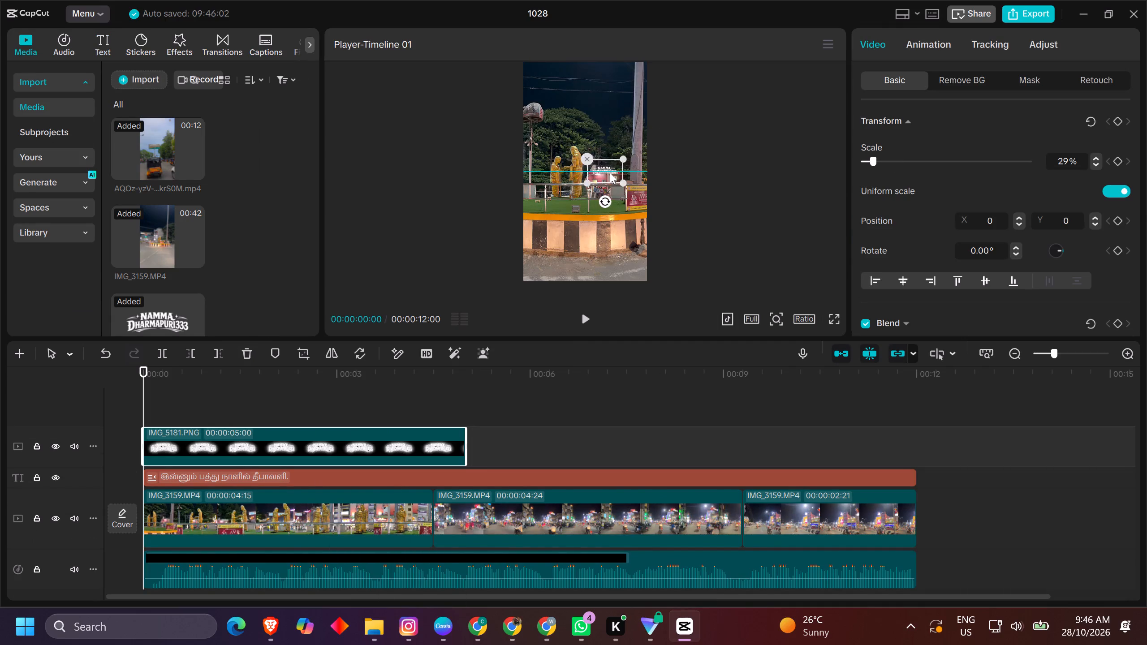
drag(610, 172, 618, 190)
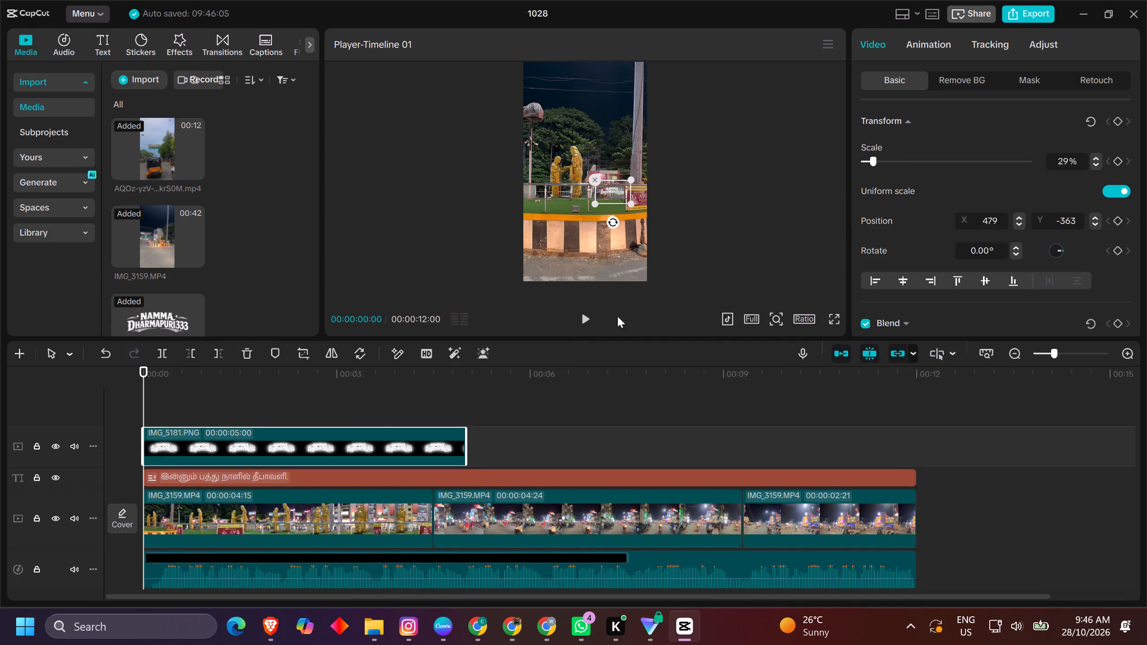
Extend the logo clip on the timeline to 12 seconds, matching the end of the last video segment.
drag(468, 439, 919, 495)
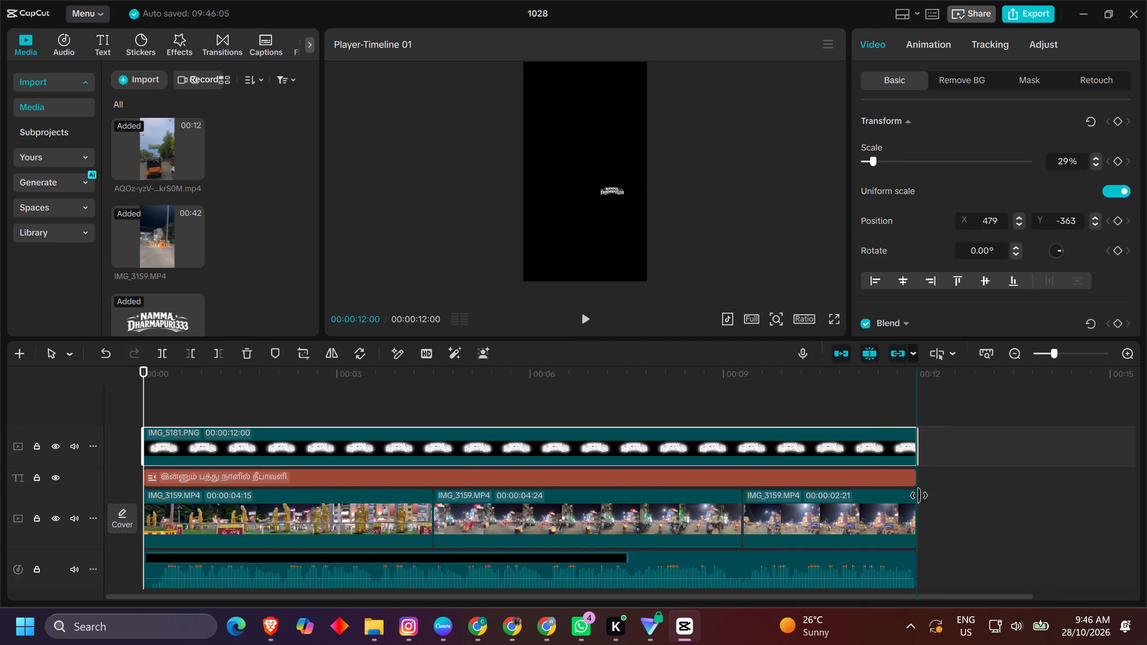
drag(919, 495, 917, 495)
Play the video and refine the logo to about 27% scale at about X 397, Y -919, lower in the frame.
key(space)
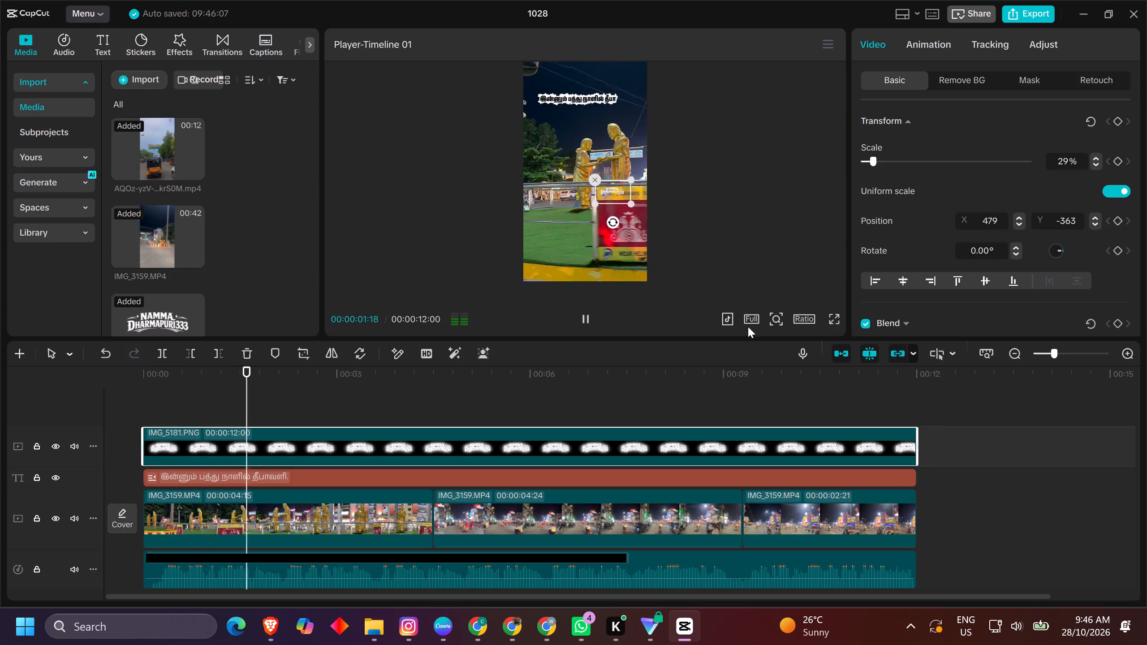
drag(613, 190, 617, 214)
drag(622, 214, 616, 216)
key(space)
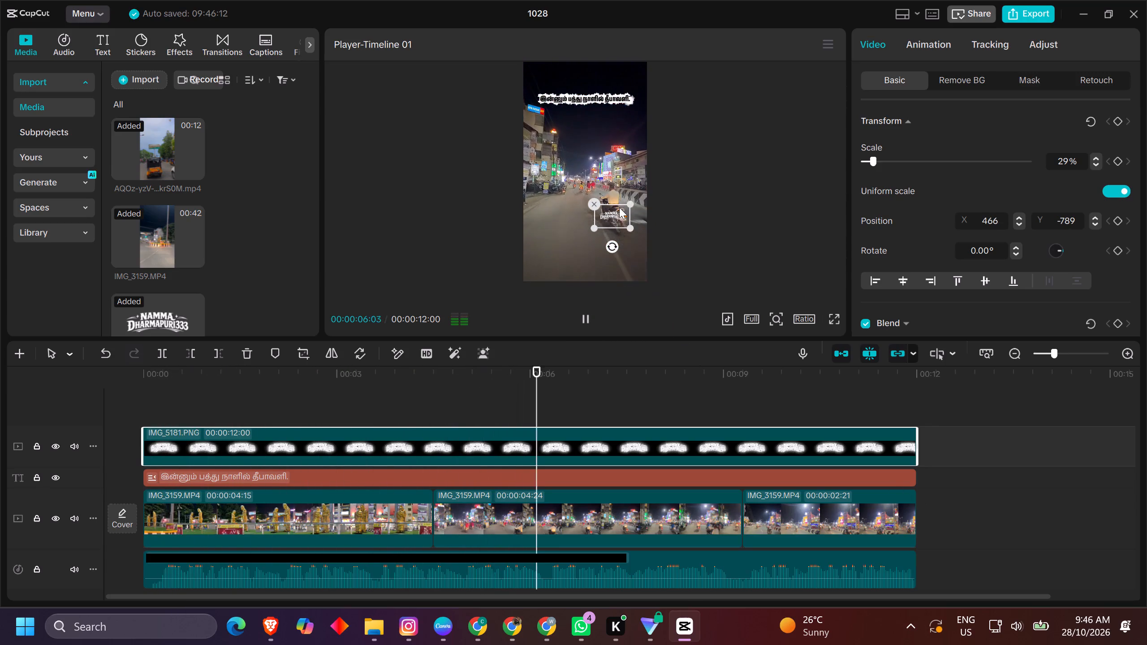
drag(618, 209, 614, 217)
click(625, 211)
key(space)
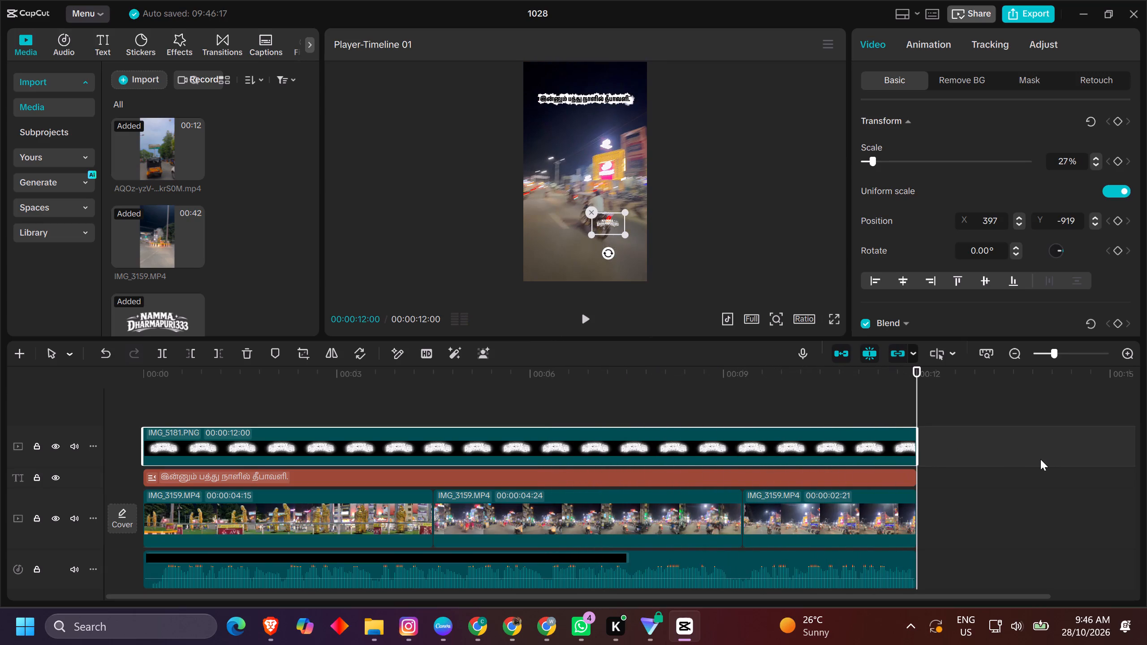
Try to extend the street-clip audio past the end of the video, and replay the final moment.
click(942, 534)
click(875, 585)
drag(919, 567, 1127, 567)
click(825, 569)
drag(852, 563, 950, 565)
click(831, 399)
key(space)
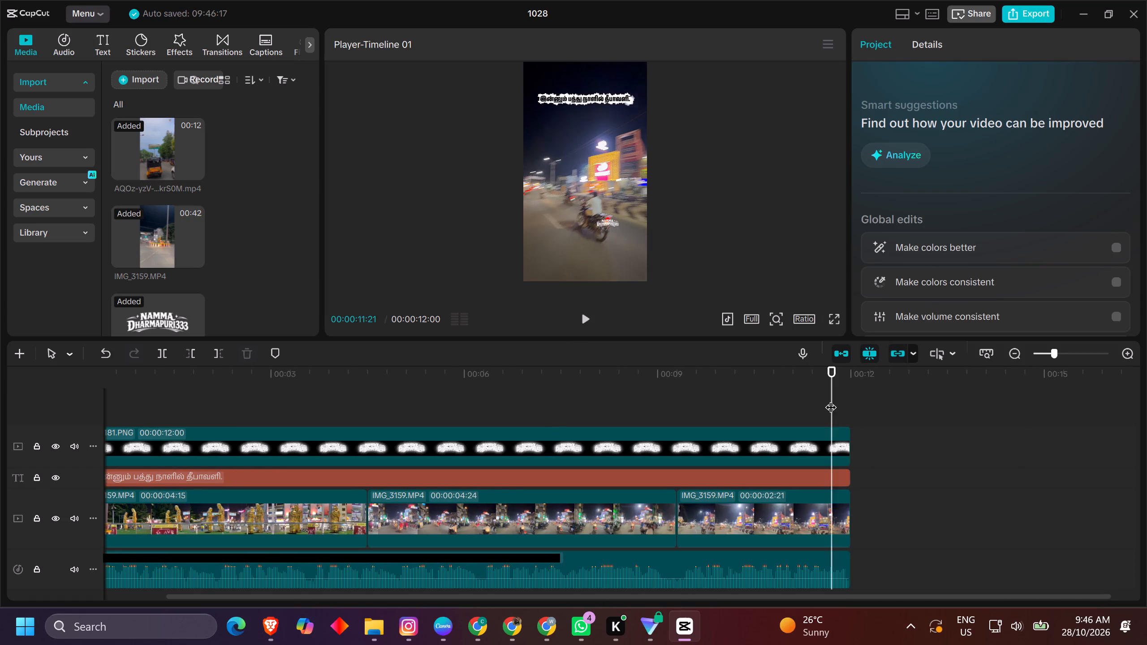
Open the export settings, name the video "diwli video", and bring up the frame rate choices.
click(1020, 16)
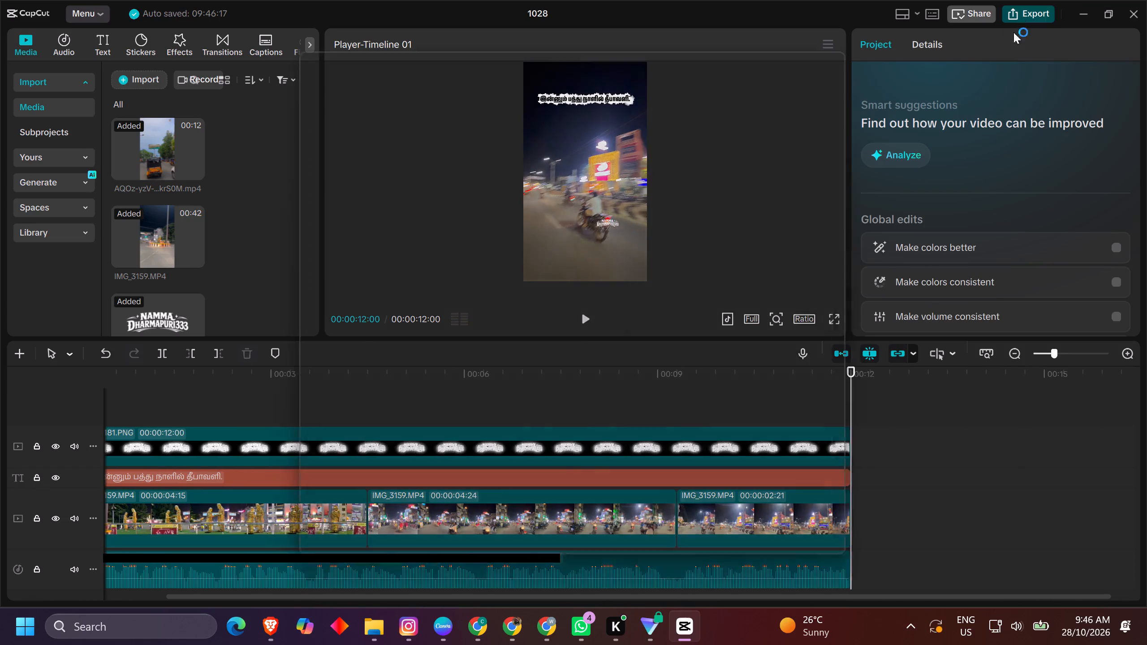
triple_click(745, 117)
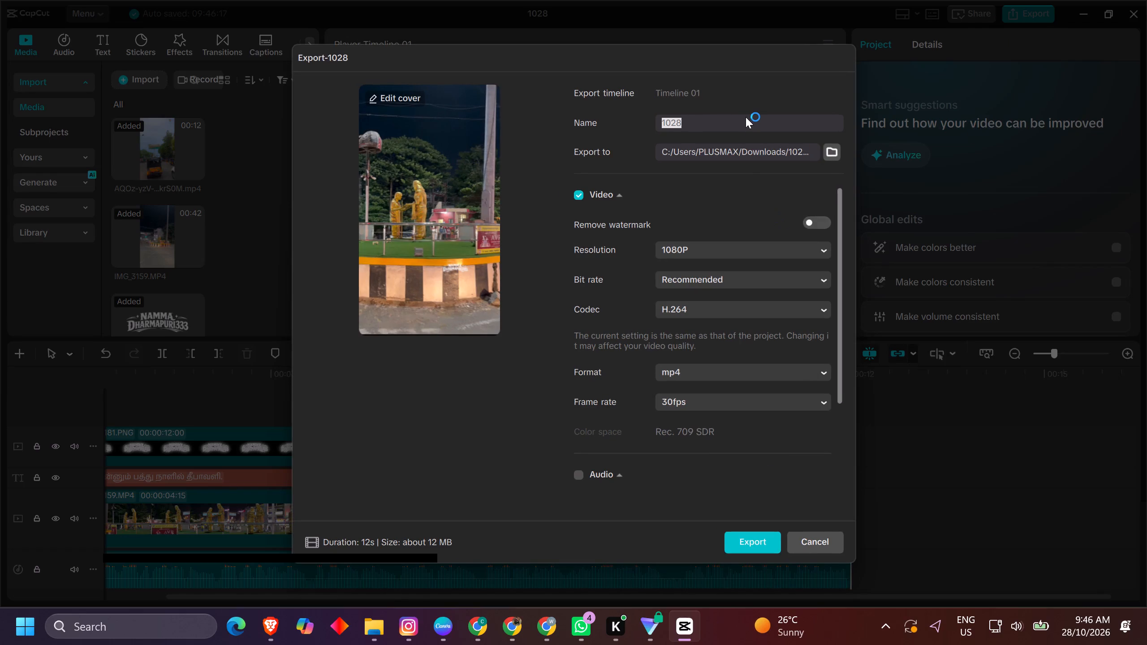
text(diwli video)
click(669, 402)
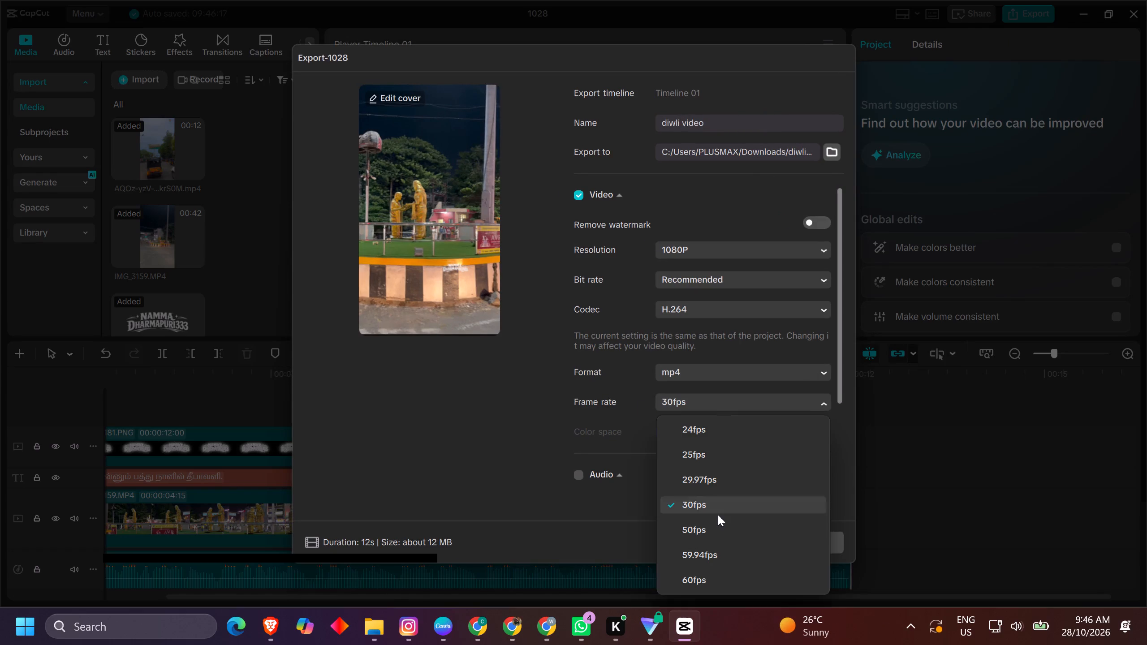
Export the video at a frame rate of 60fps and close the export window without sharing it.
click(702, 571)
click(742, 546)
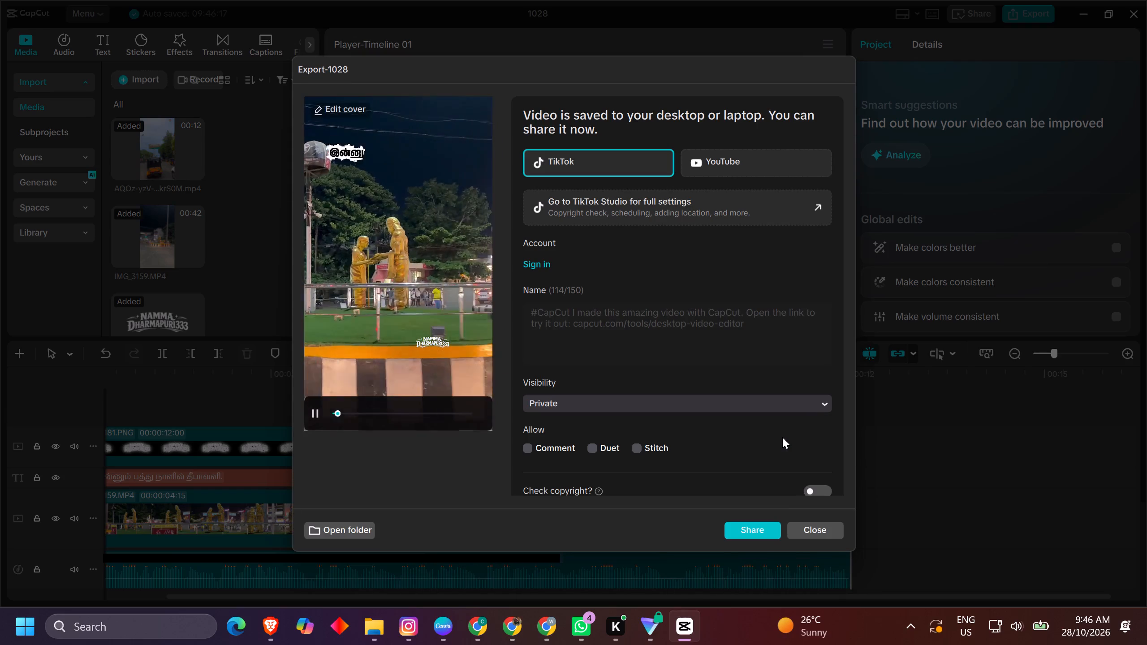
click(810, 527)
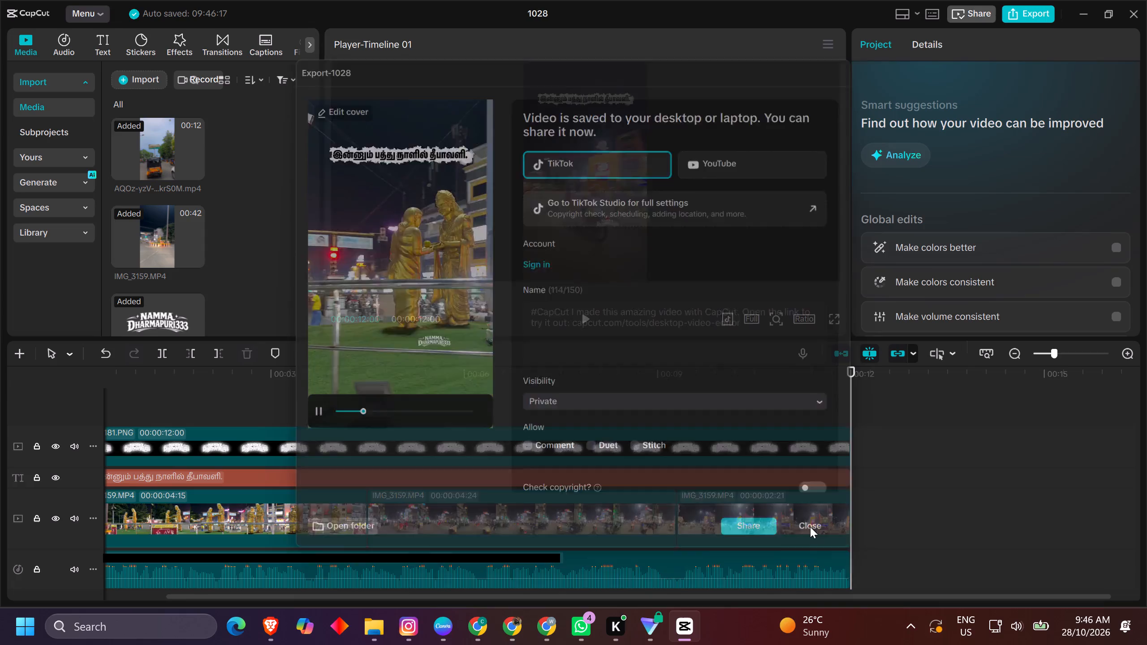
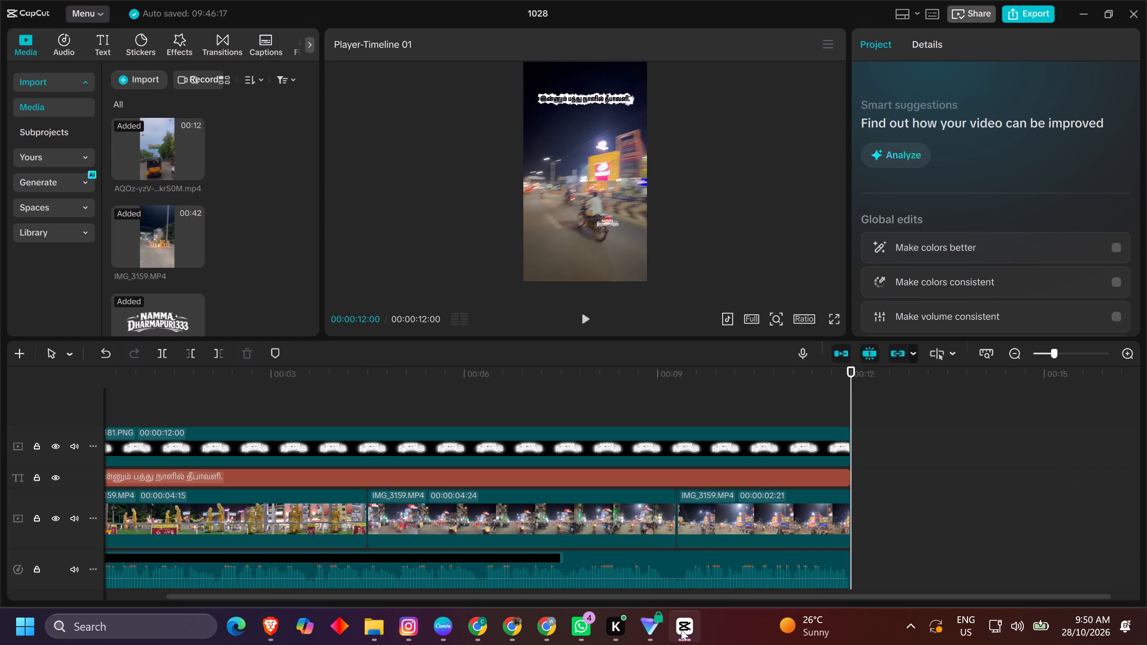
click(641, 399)
drag(642, 379, 149, 401)
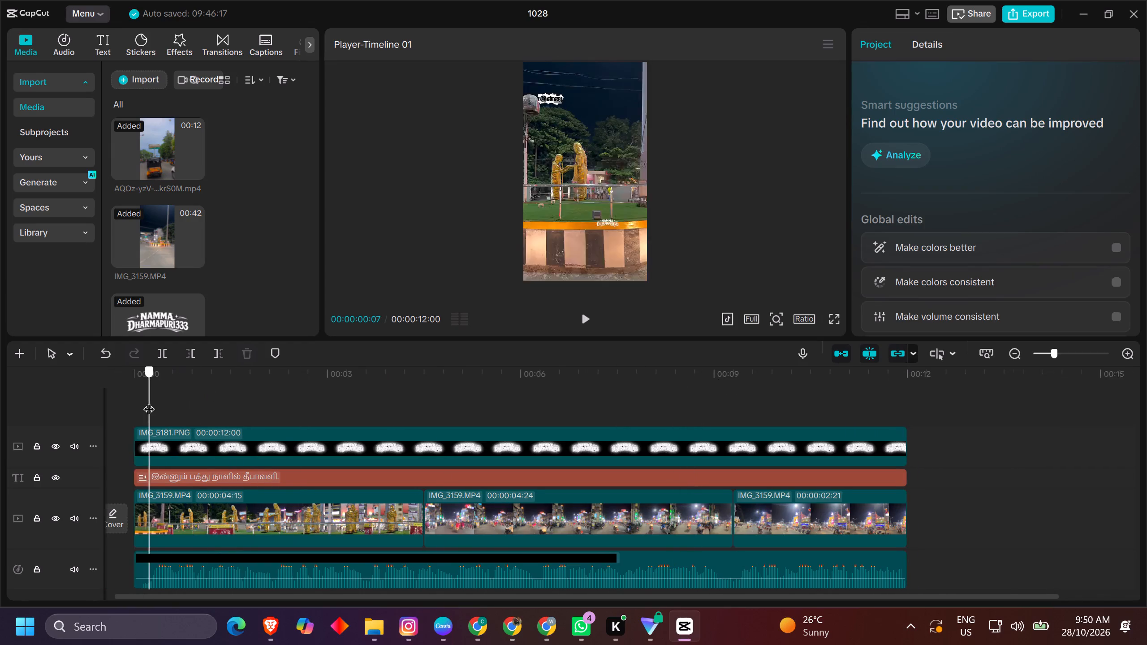
drag(149, 401, 202, 404)
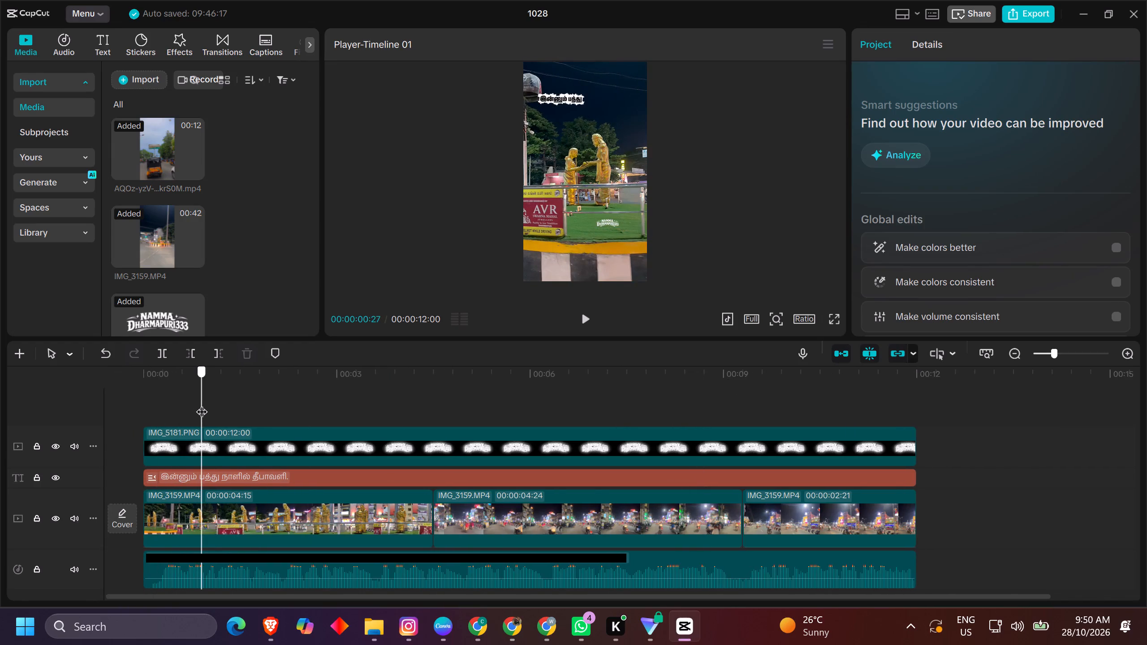
drag(202, 404, 789, 577)
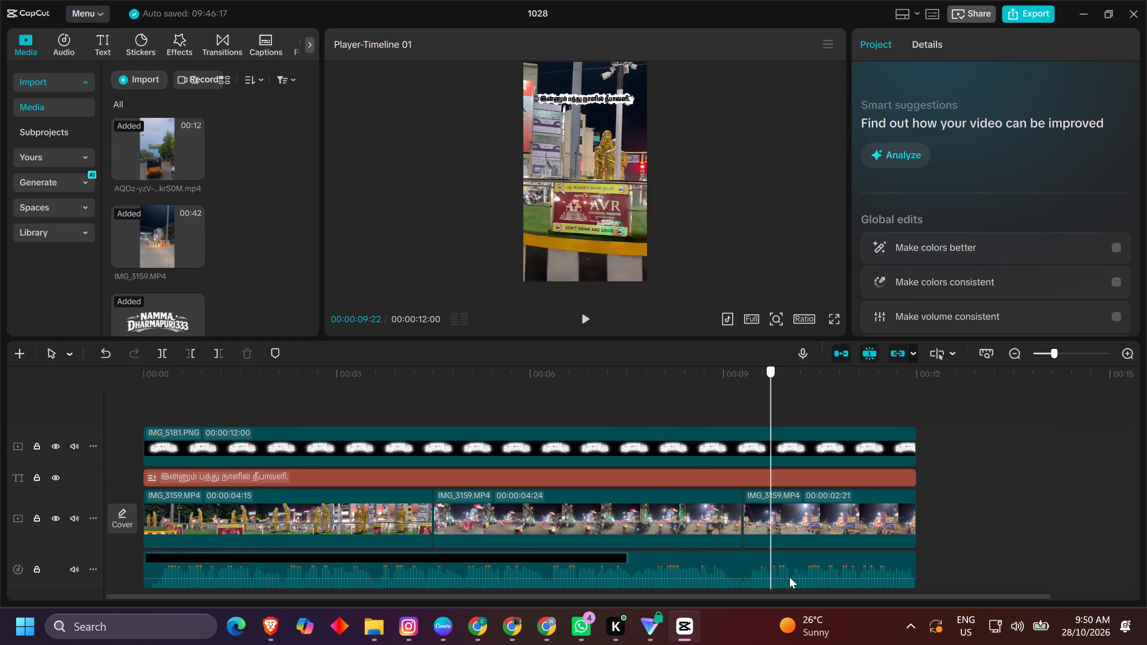
drag(789, 577, 247, 496)
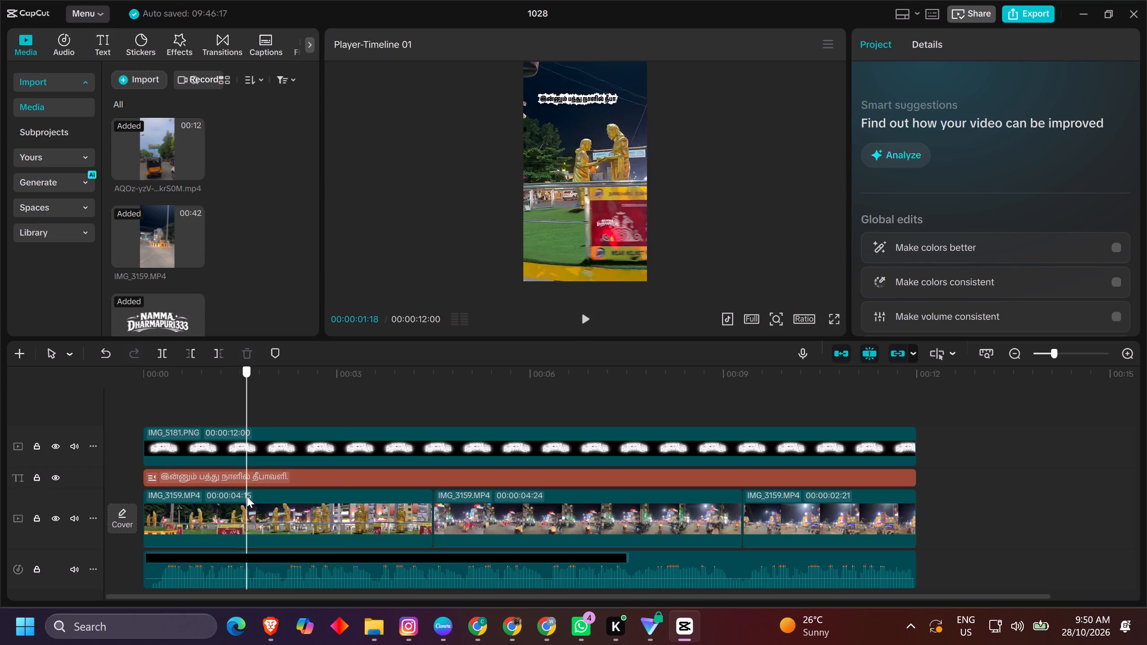
drag(247, 496, 183, 493)
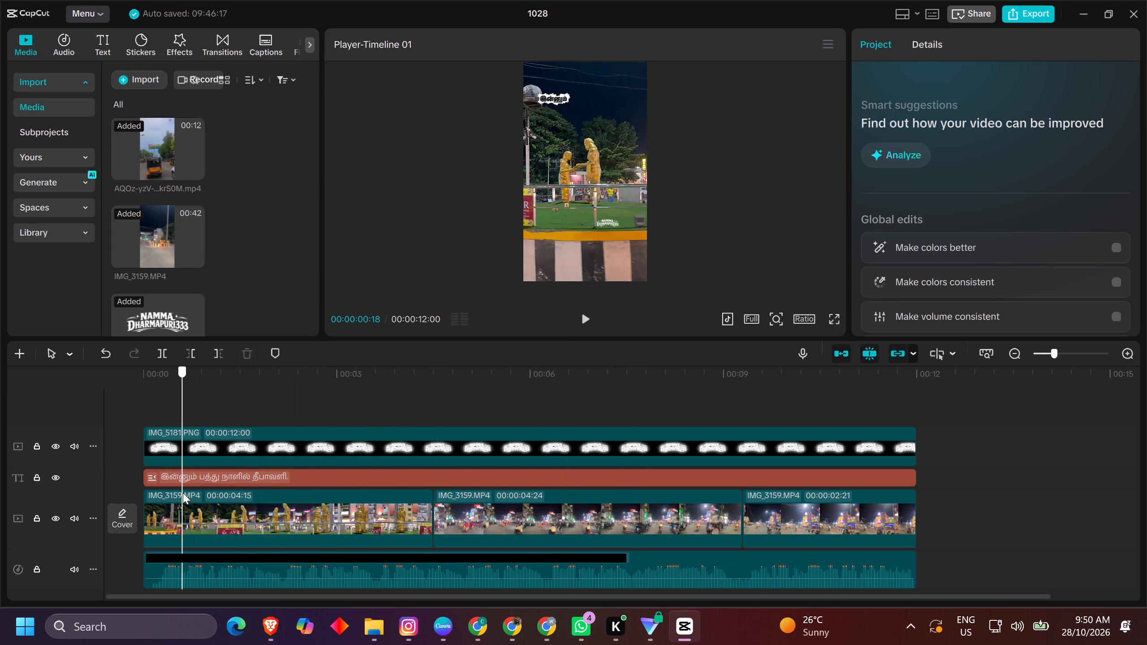
drag(183, 493, 554, 582)
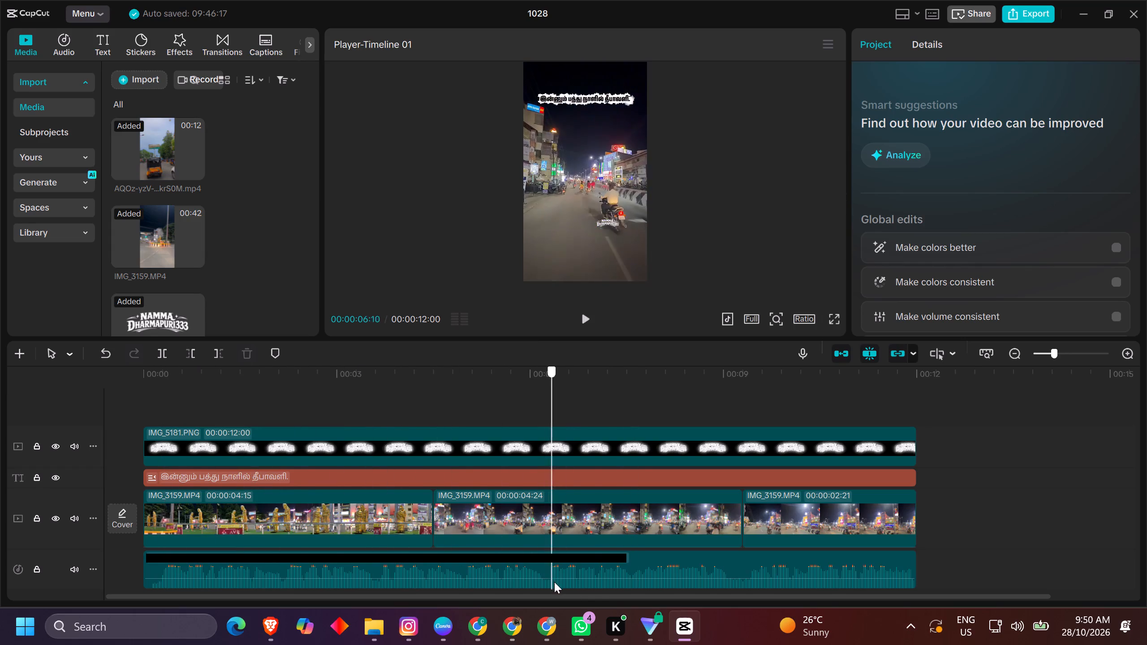
drag(554, 582, 148, 504)
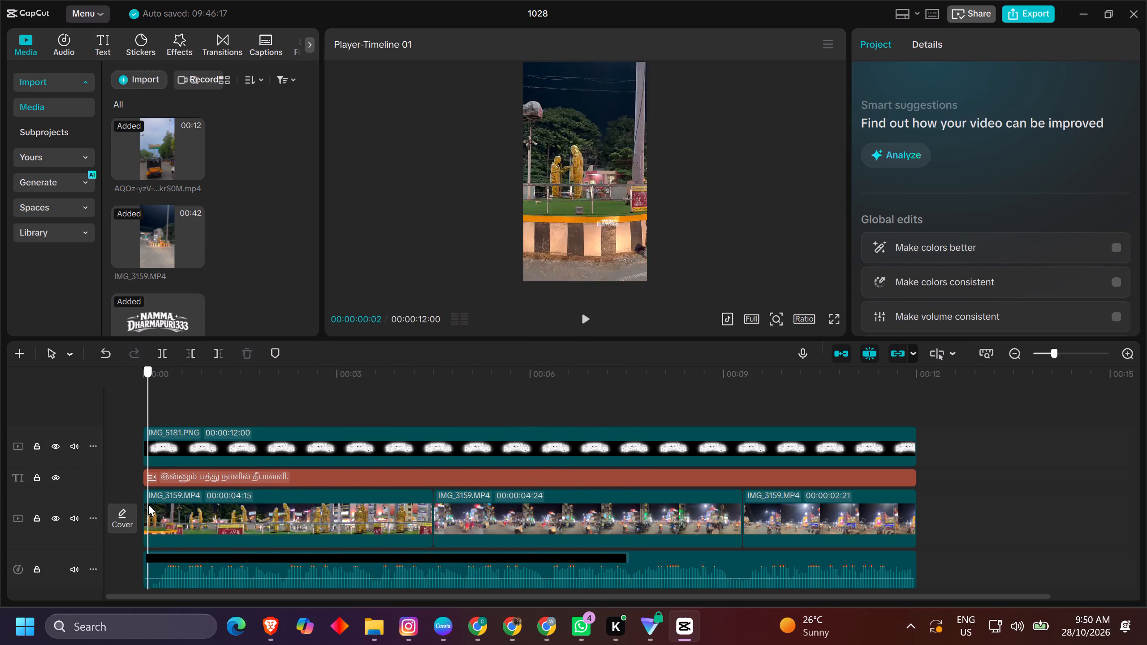
drag(148, 504, 430, 533)
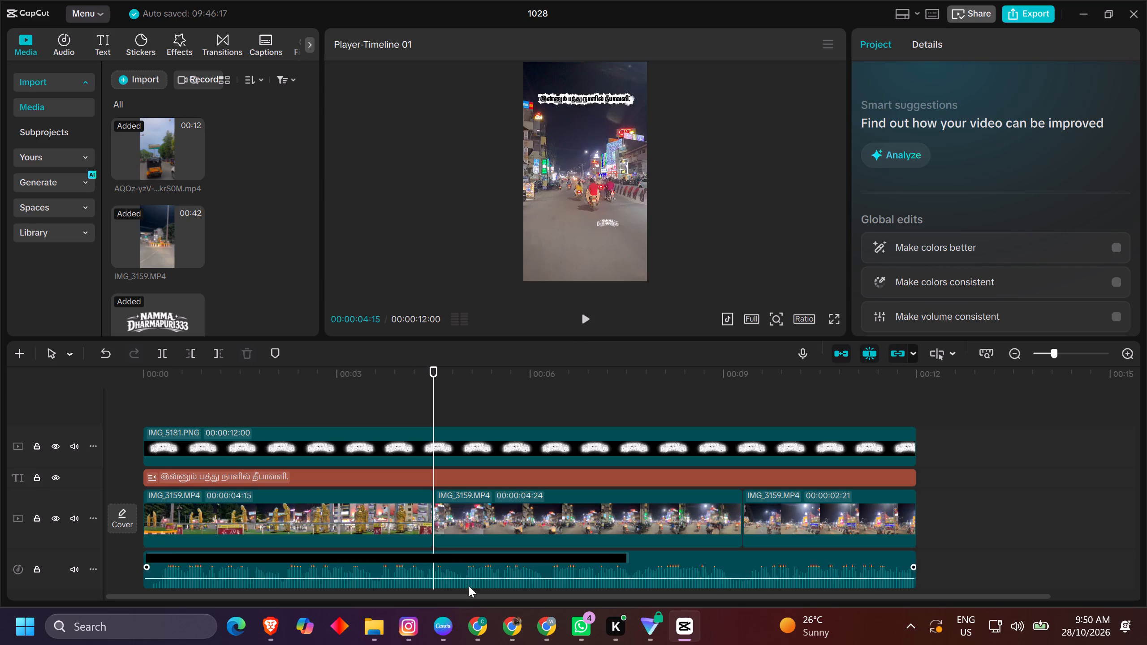
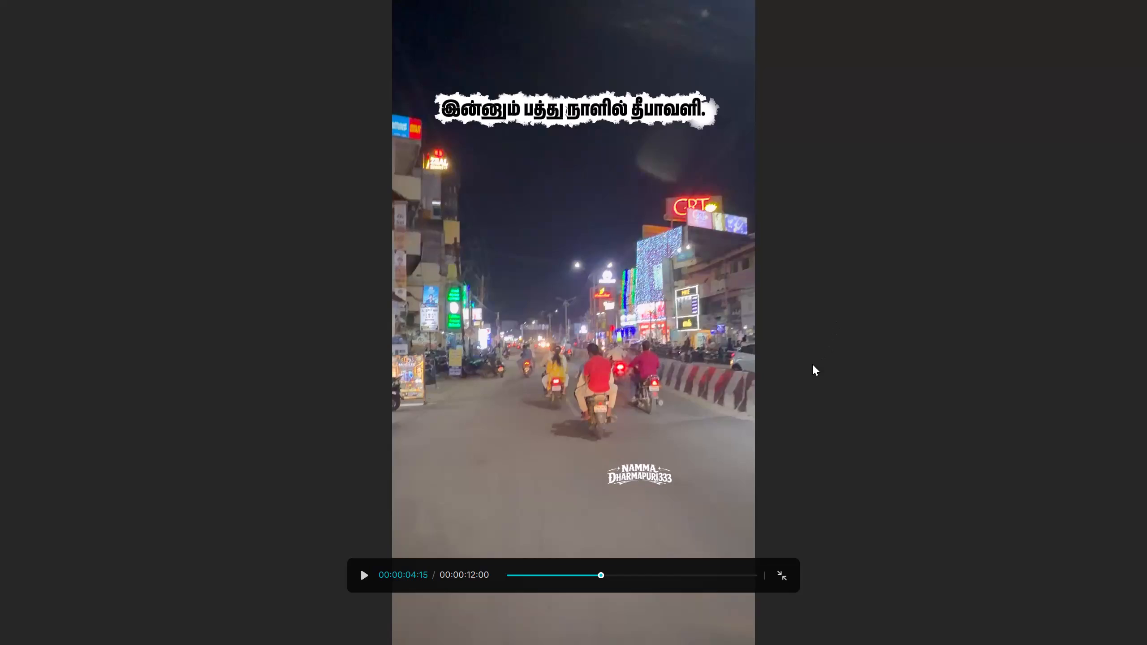
Leave the full-screen video preview and return to the editing timeline.
key(Escape)
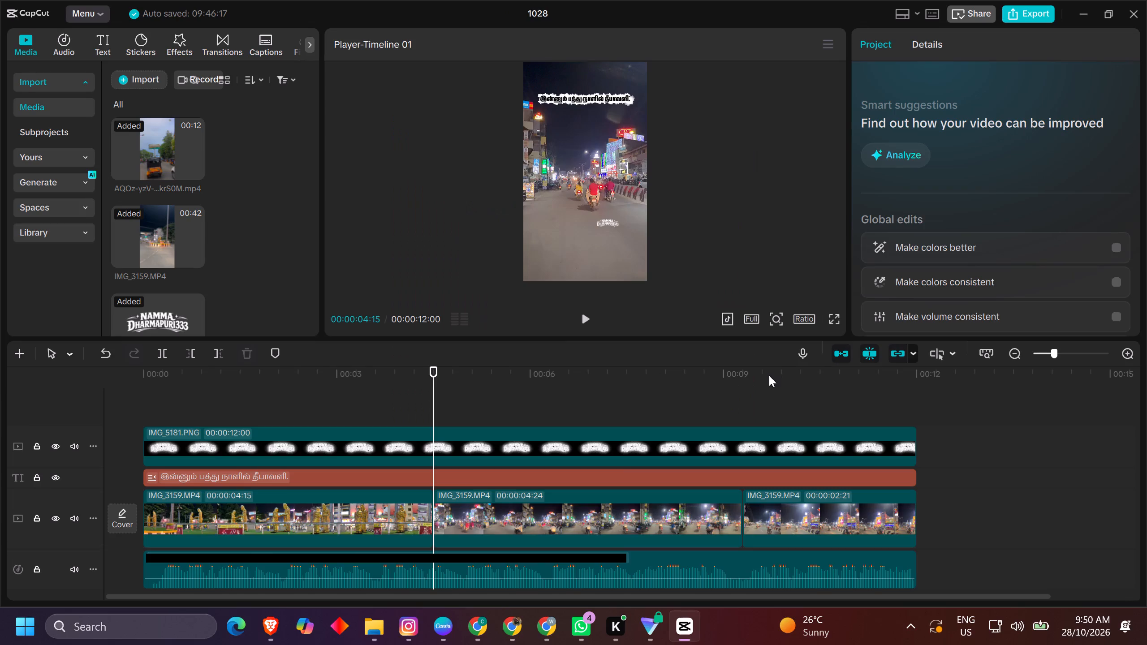
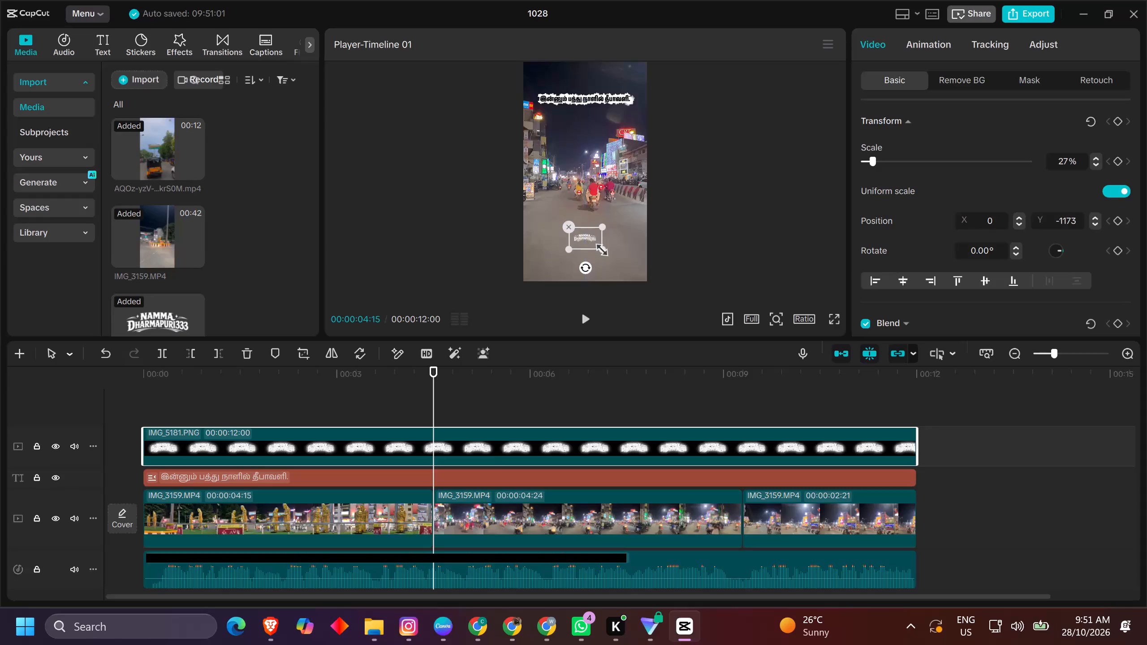
Enlarge the Namma Dharmapuri333 logo overlay to about 34% scale.
drag(598, 247, 601, 256)
Move the Tamil Deepavali caption slightly lower in the frame and check its placement at several points of the video.
click(589, 107)
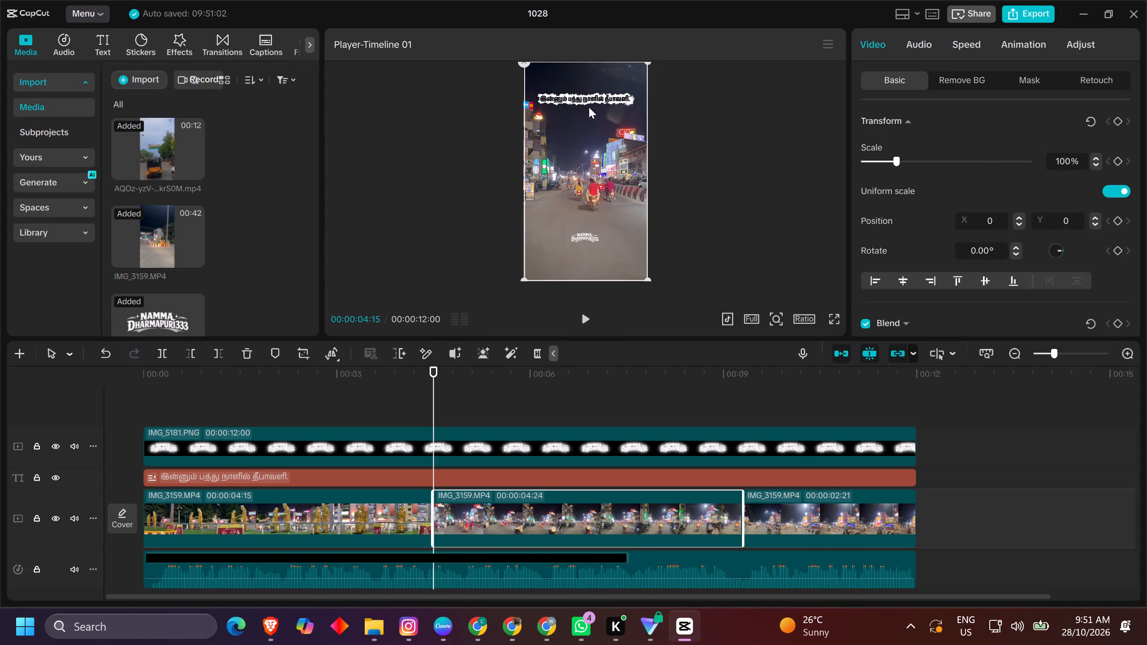
double_click(591, 98)
key(space)
drag(591, 98, 589, 116)
key(space)
key(space)
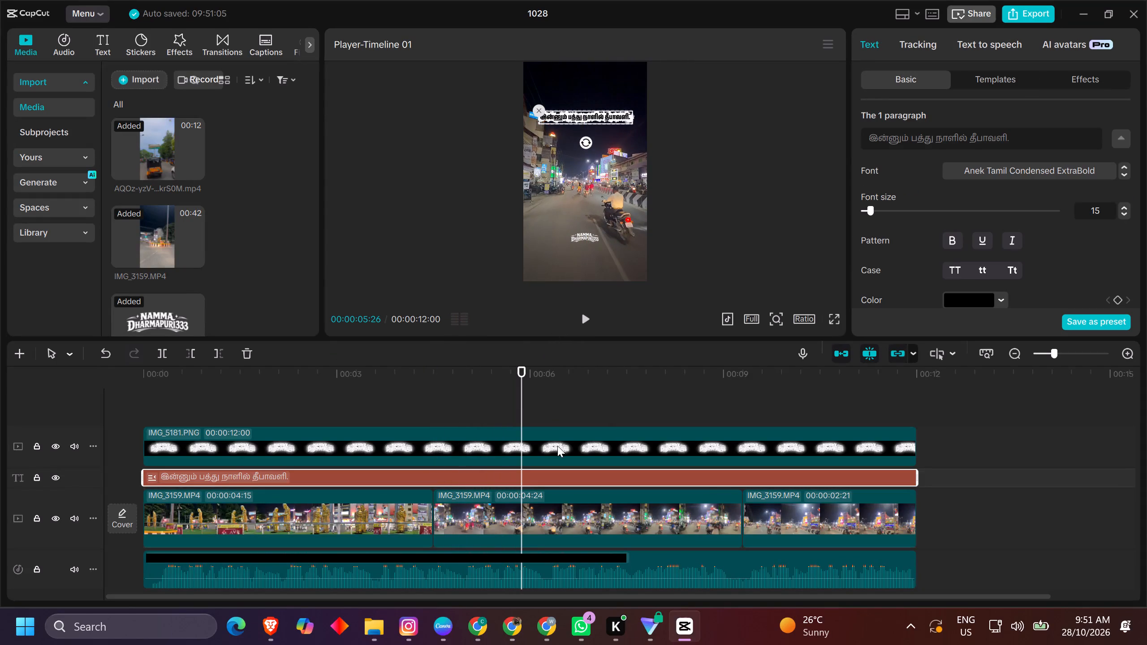
drag(517, 394, 136, 507)
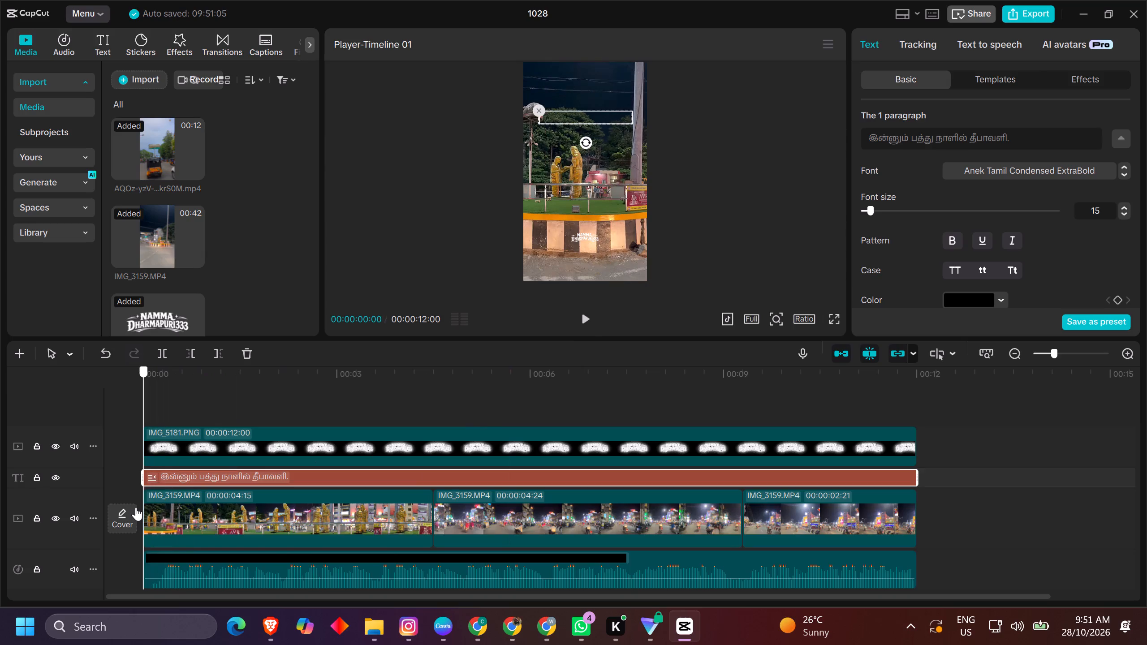
drag(136, 507, 220, 468)
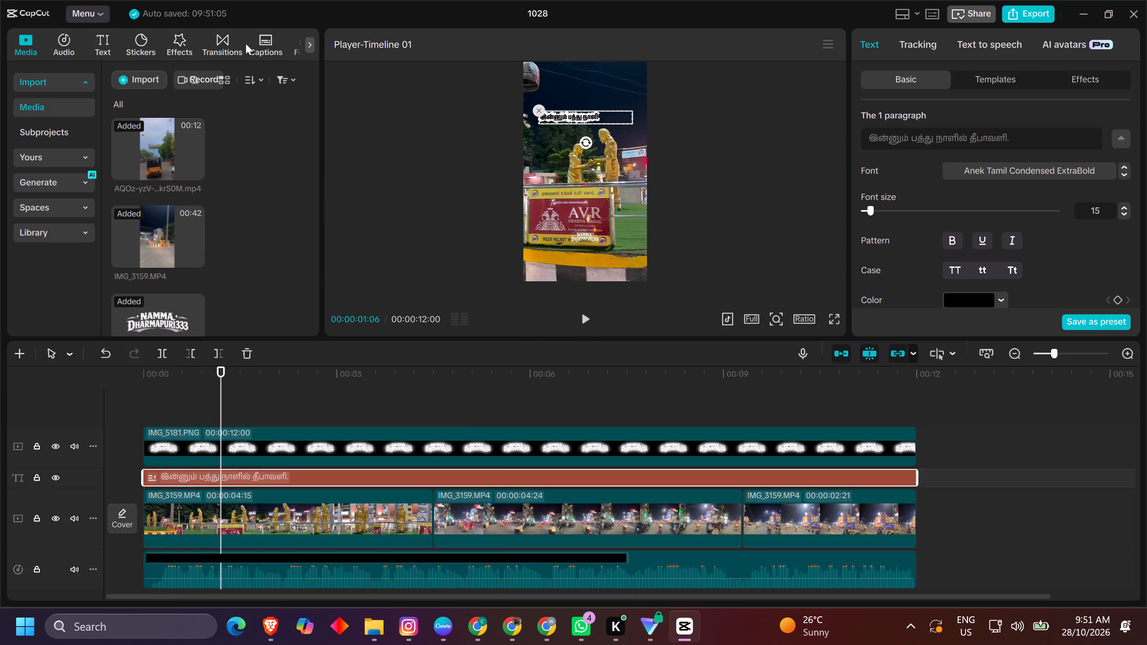
Browse the trending text templates for the Tamil caption and try the HERE template.
click(999, 82)
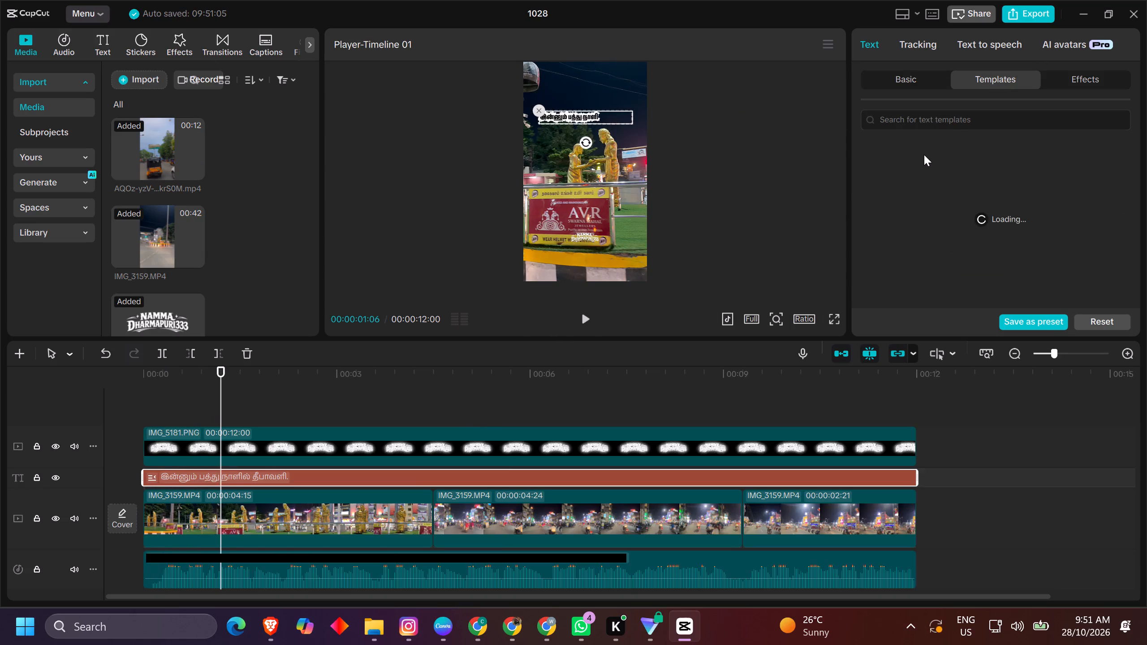
scroll(1027, 216, down, 3)
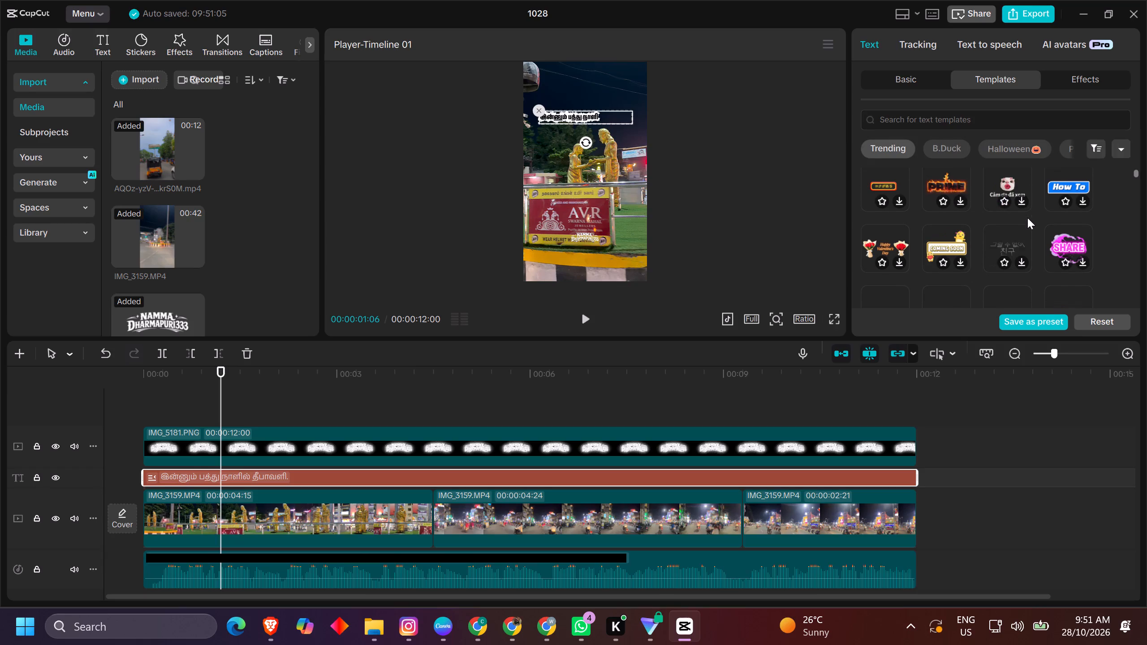
scroll(1027, 218, down, 1)
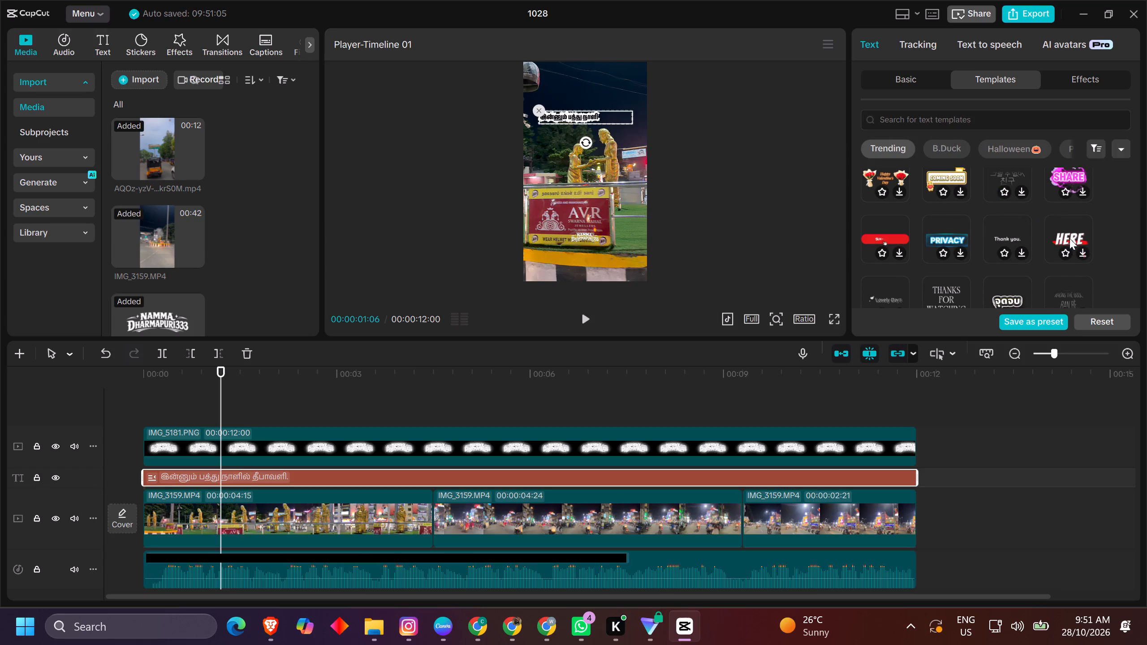
click(1069, 238)
scroll(1039, 249, down, 2)
scroll(1042, 249, up, 1)
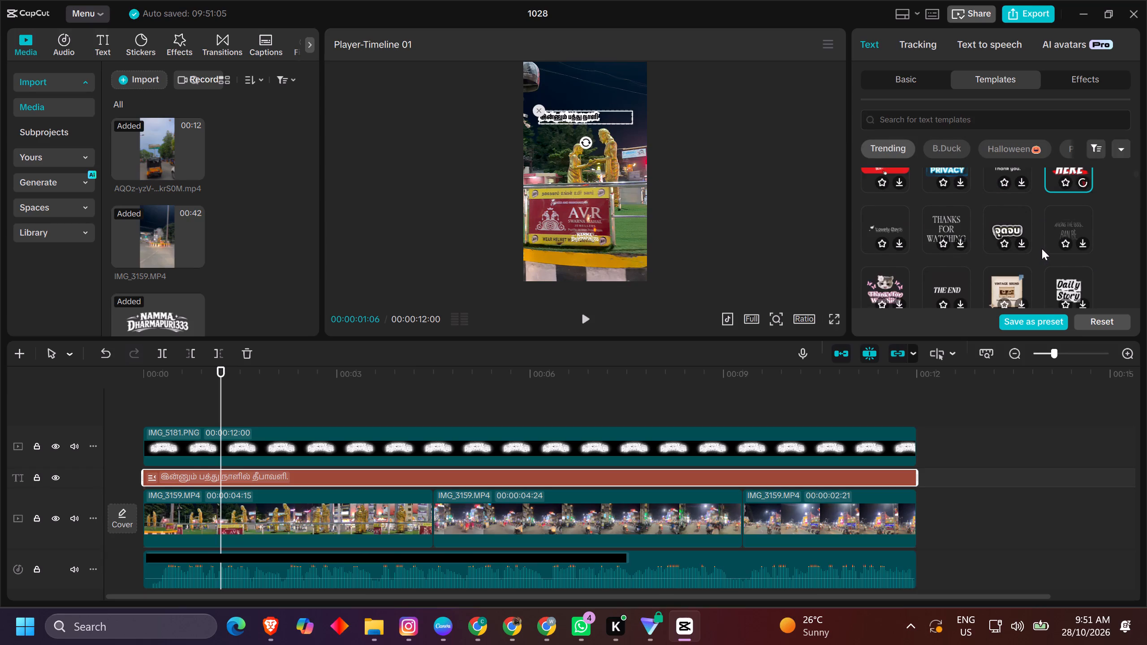
scroll(1042, 249, up, 1)
scroll(1042, 249, down, 3)
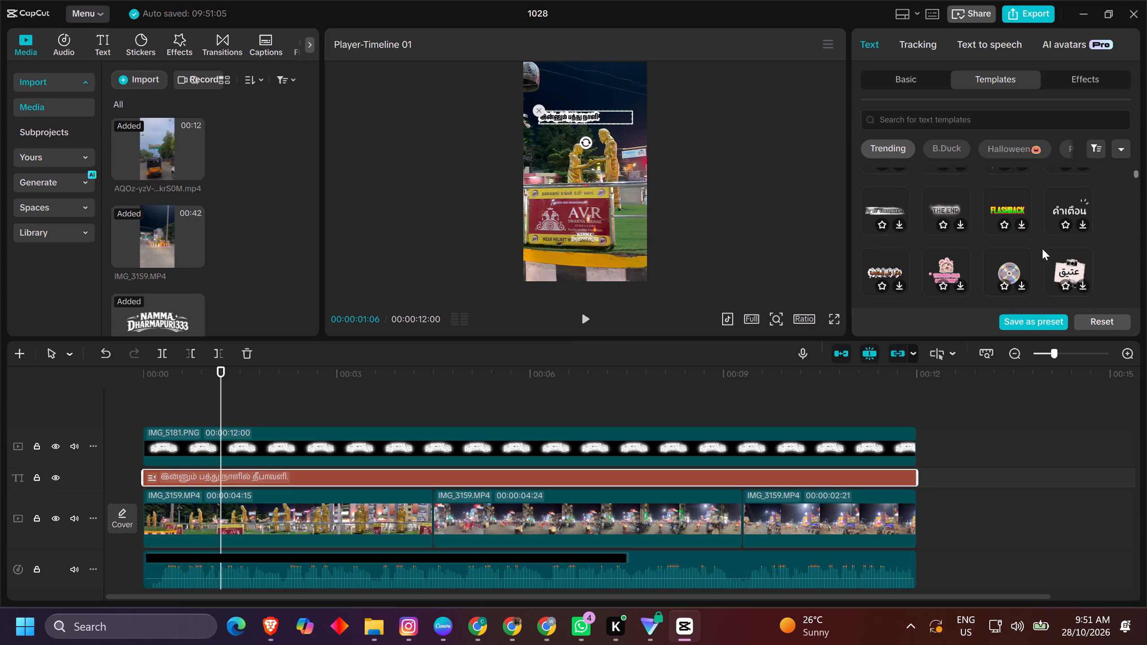
scroll(1042, 249, up, 12)
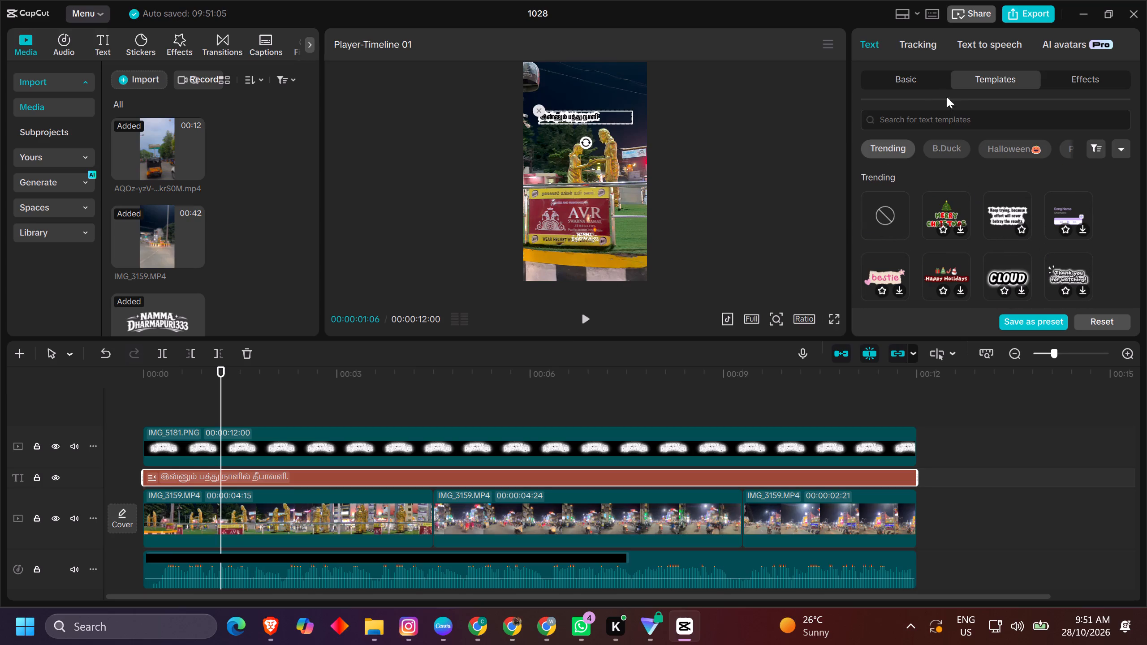
click(914, 69)
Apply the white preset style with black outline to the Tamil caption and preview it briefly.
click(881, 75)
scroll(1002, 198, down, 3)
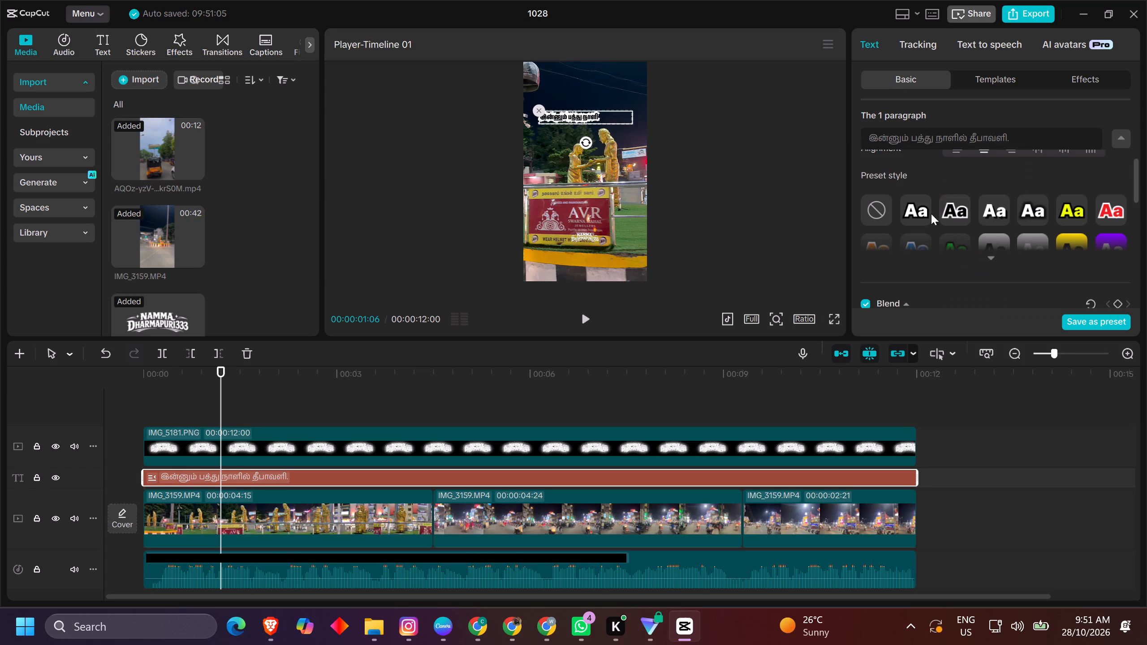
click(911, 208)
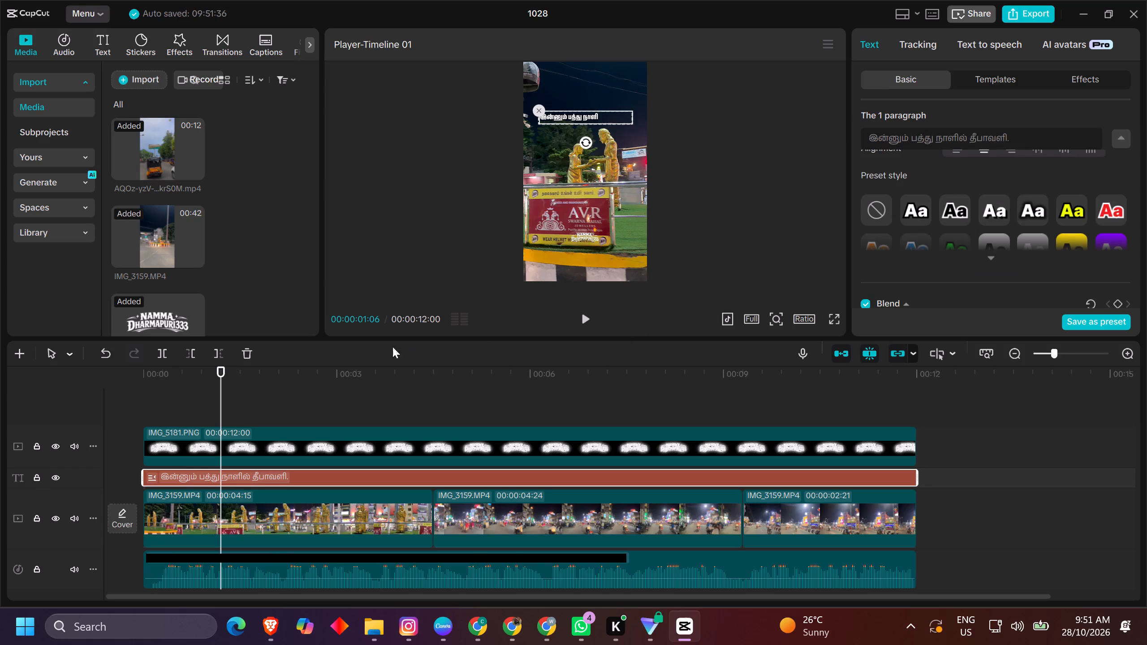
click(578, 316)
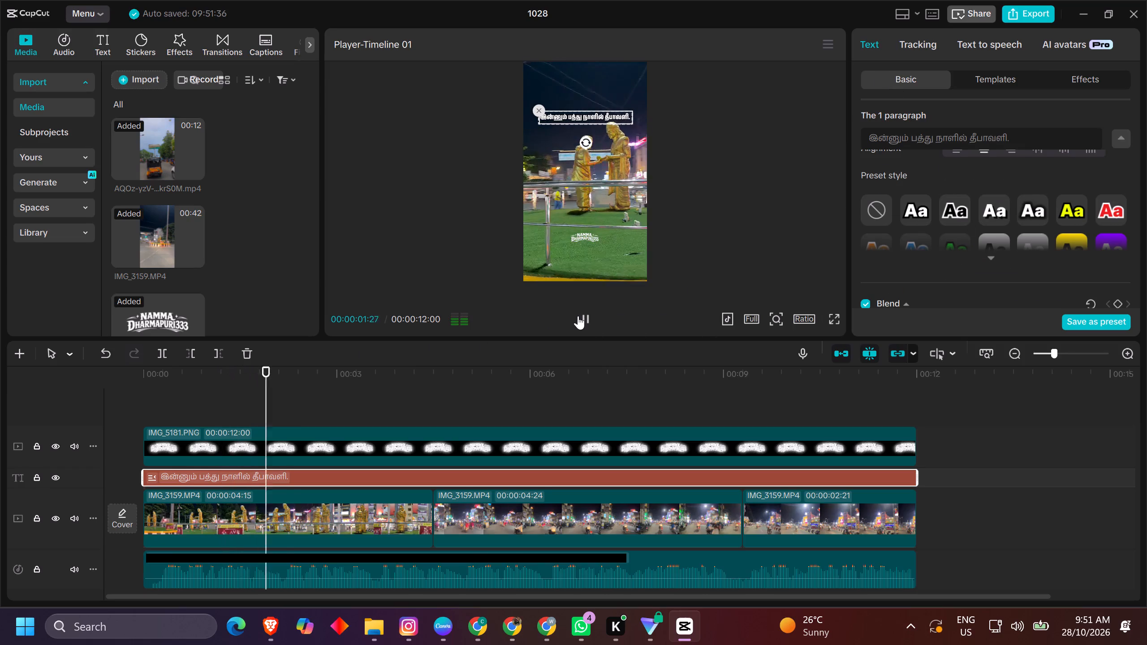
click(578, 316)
Break the Tamil caption into two lines after "இன்னும் பத்து" and move it slightly higher in the frame.
click(593, 117)
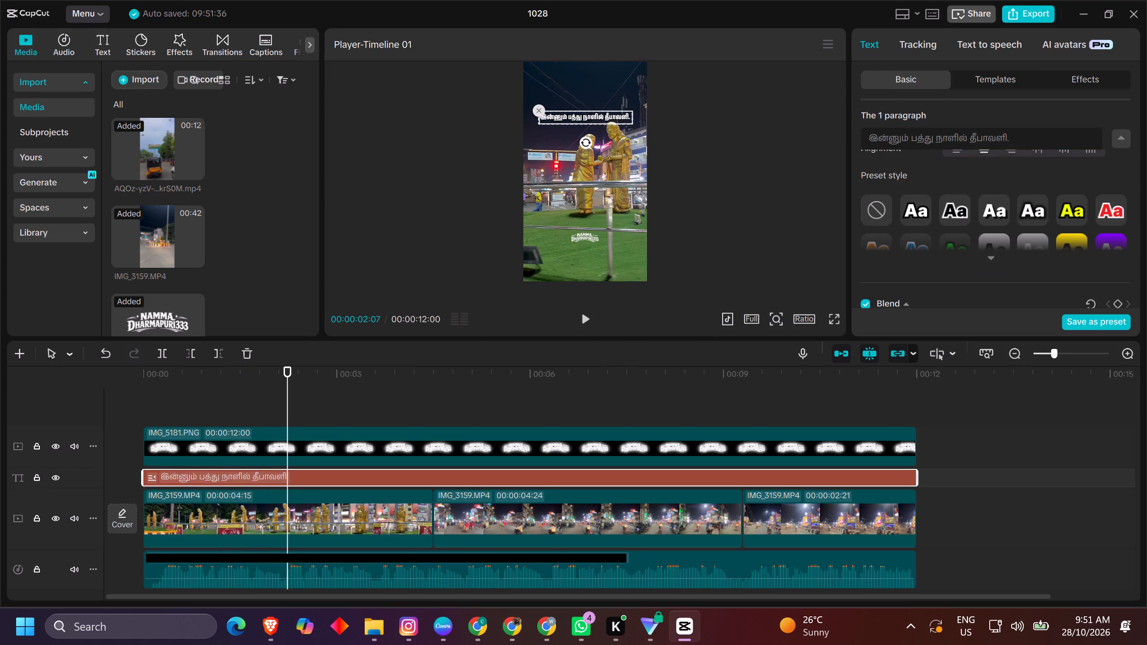
click(938, 139)
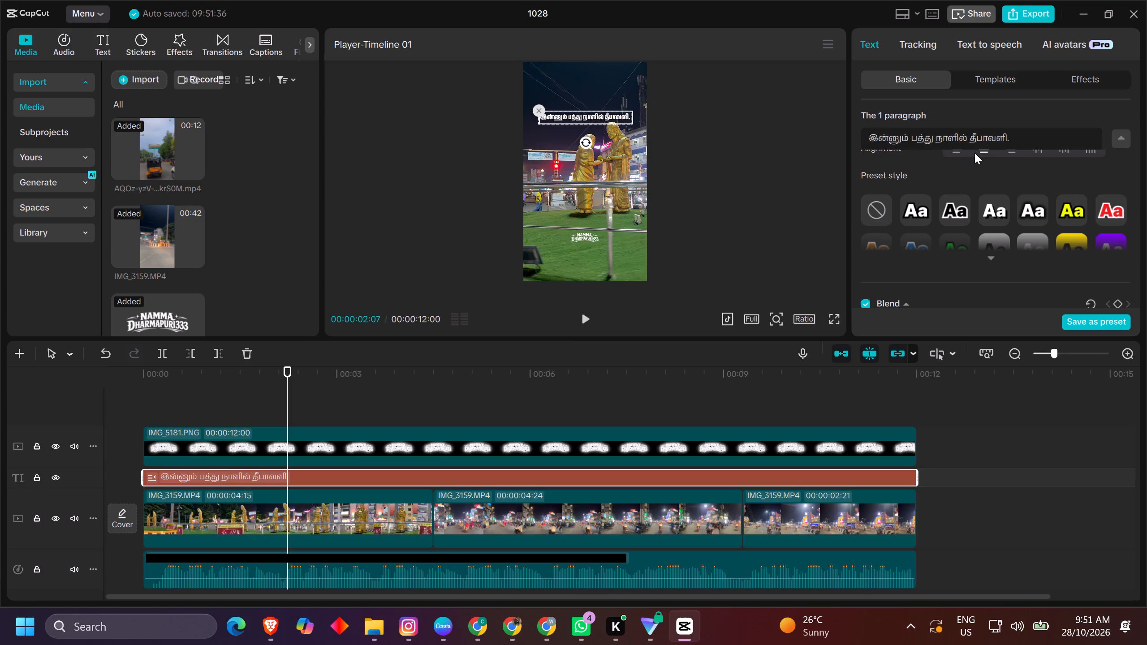
key(Return)
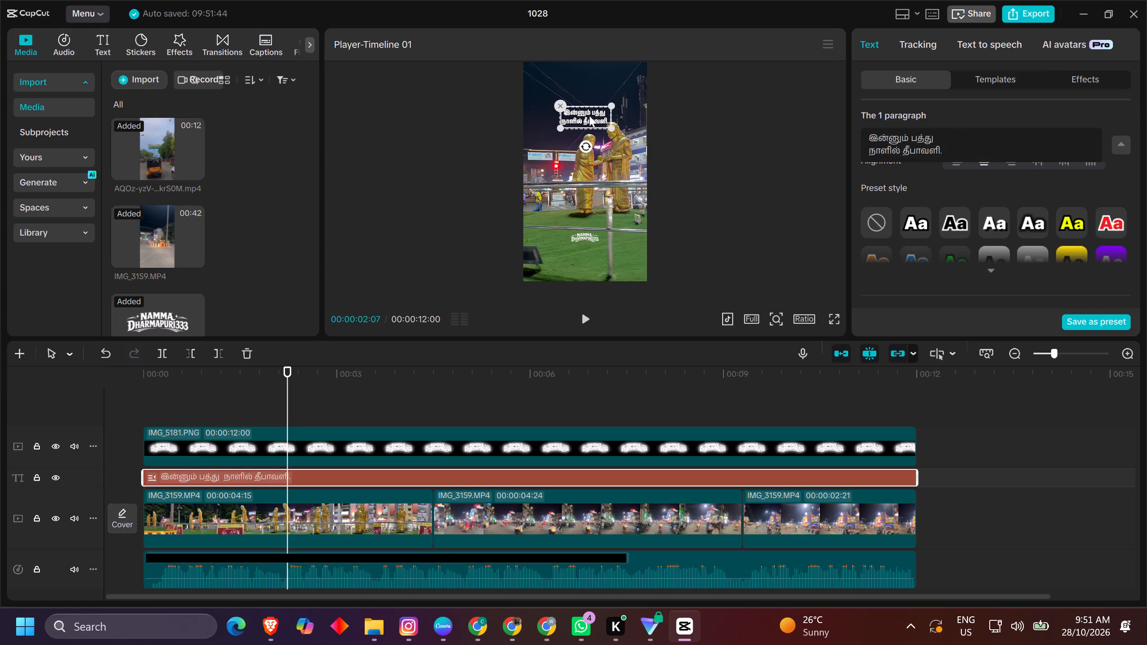
drag(586, 116, 586, 101)
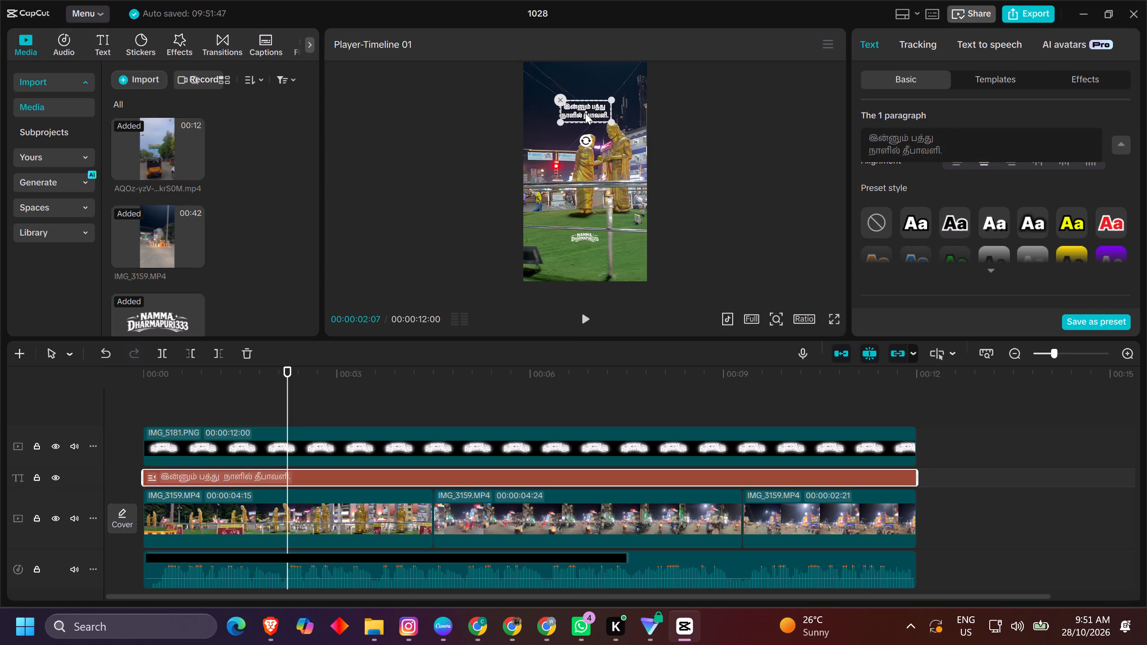
drag(585, 113, 585, 106)
Preview the two-line caption through the video and apply the yellow preset style with black outline to it.
key(space)
drag(324, 379, 401, 380)
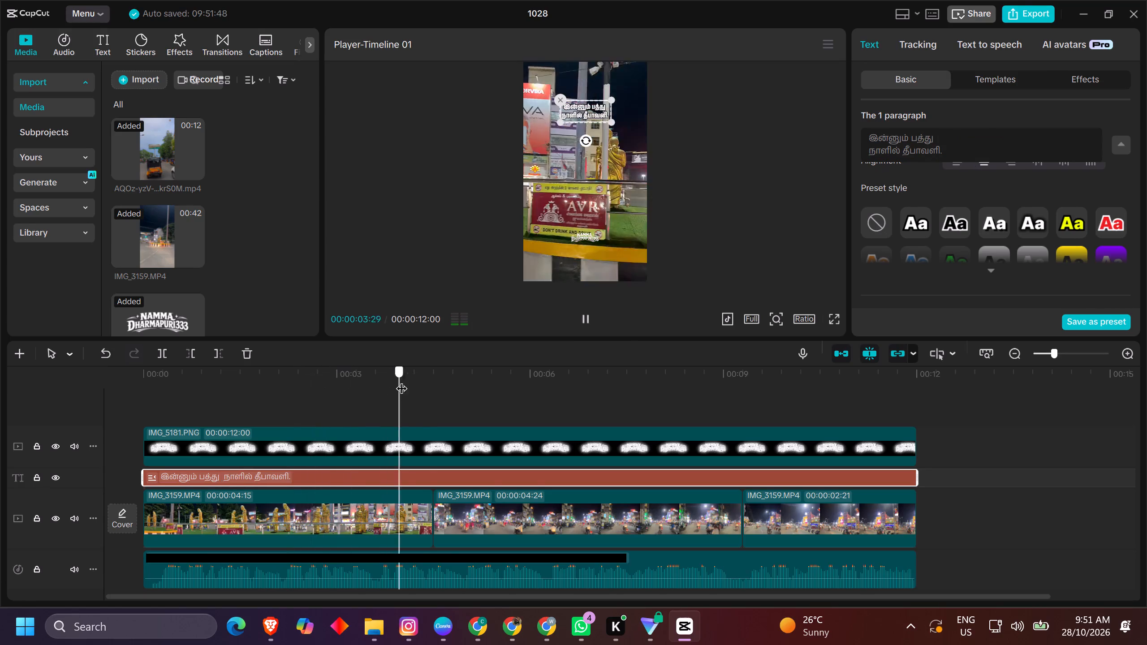
drag(401, 380, 906, 449)
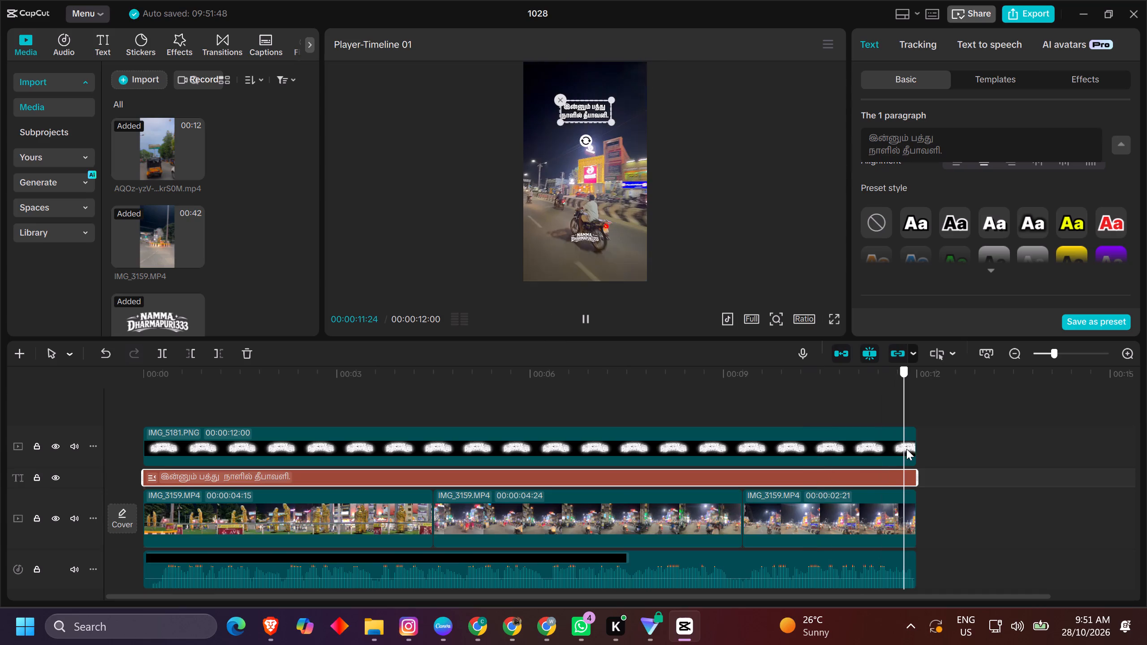
drag(906, 449, 907, 449)
click(1067, 225)
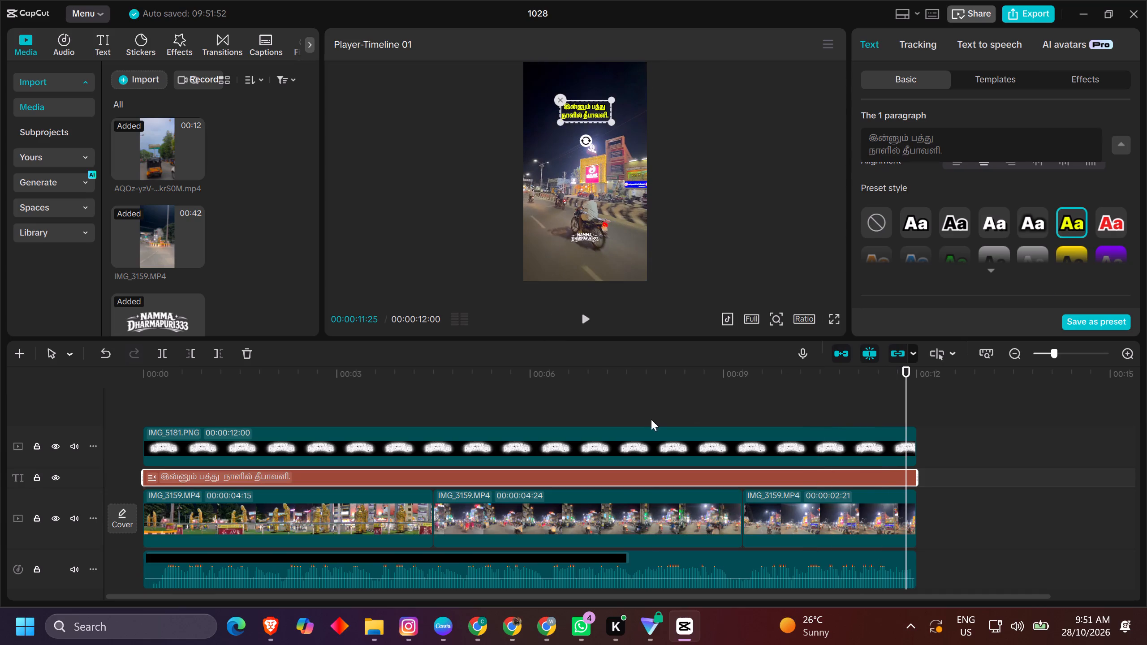
click(651, 419)
drag(647, 416, 505, 440)
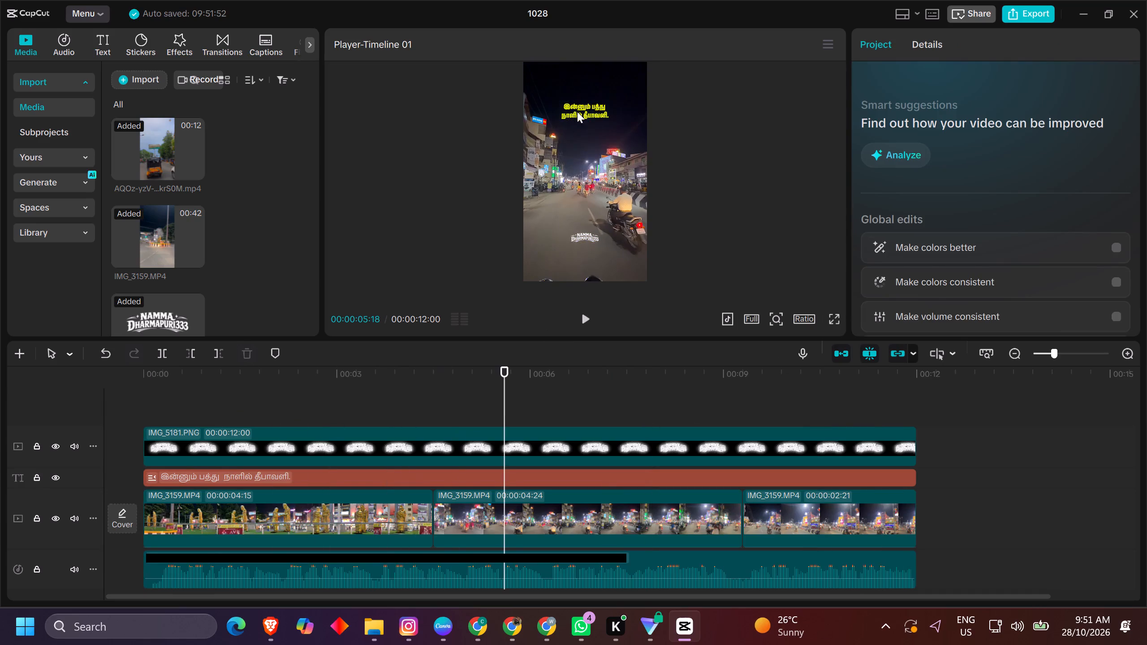
Enlarge the yellow two-line caption slightly and play the video to check it.
click(578, 108)
drag(610, 97, 625, 96)
click(587, 110)
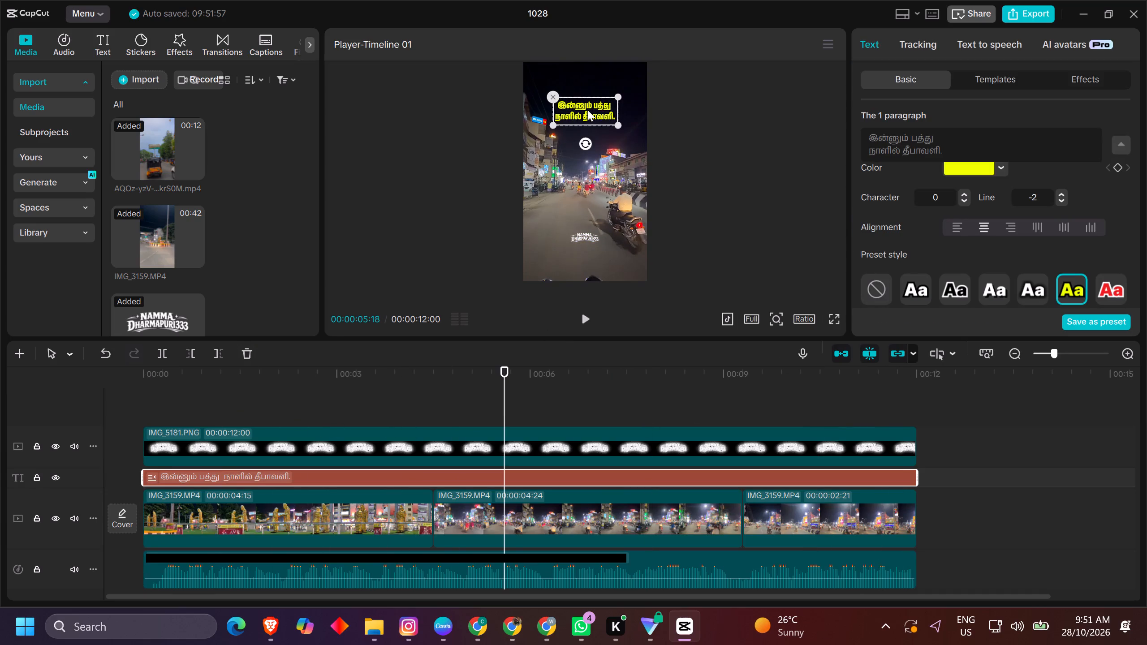
click(319, 348)
click(304, 378)
drag(304, 378, 145, 414)
key(space)
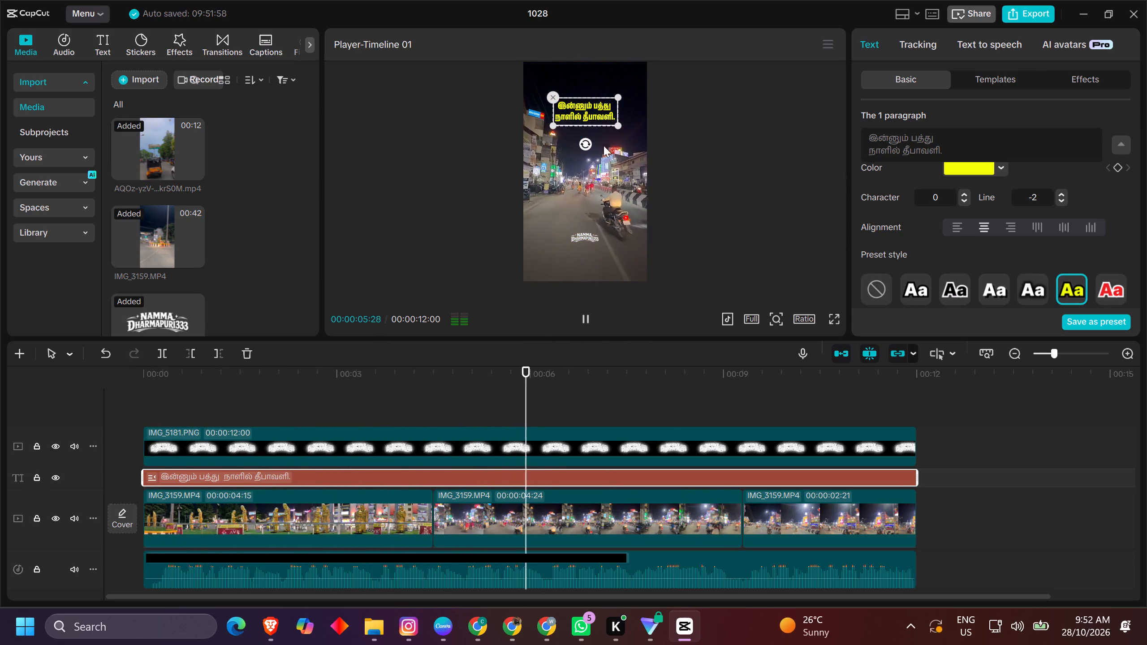
Move the Namma Dharmapuri333 logo lower in the frame, to about Y -1310.
click(584, 237)
drag(584, 237, 586, 246)
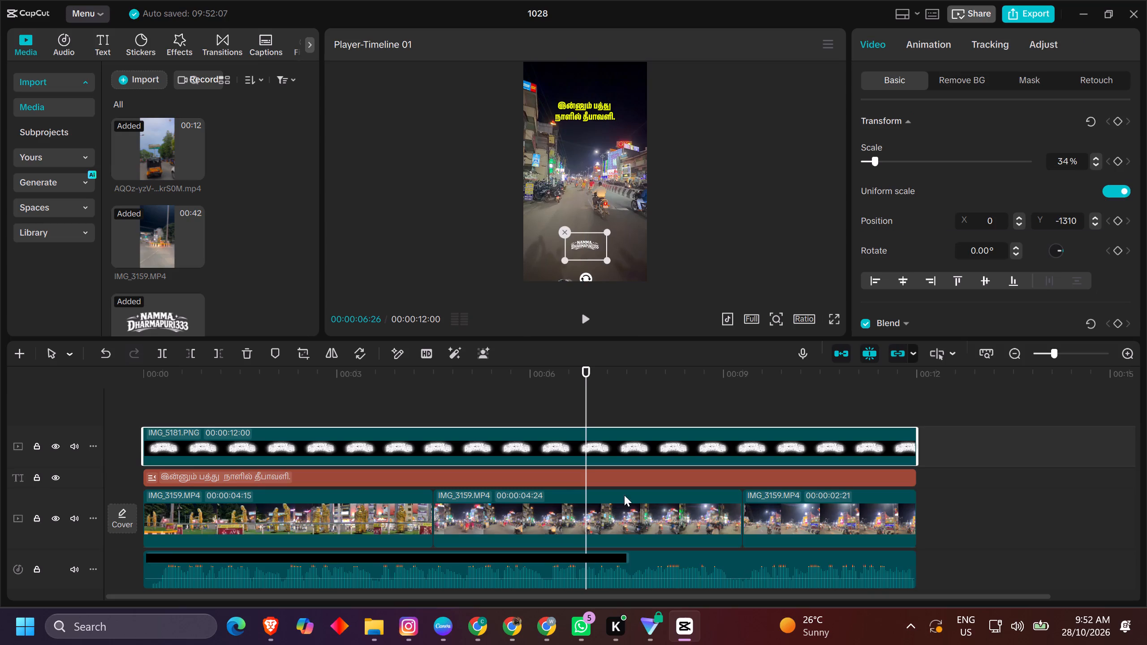
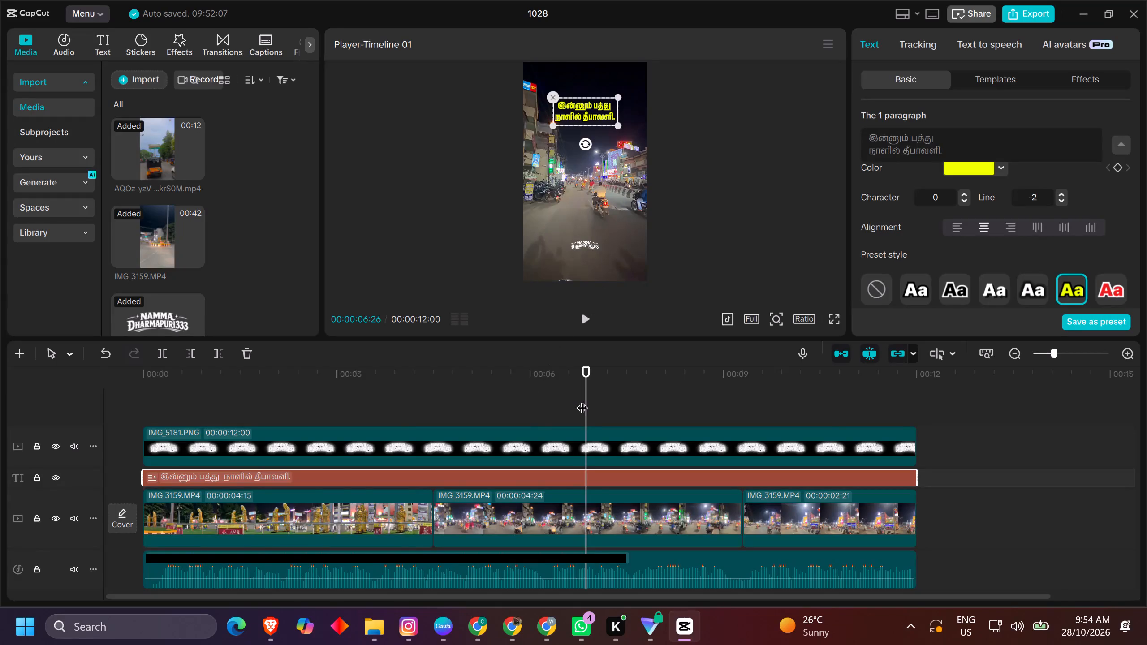
Play the video from the beginning to check the caption and the repositioned logo.
drag(583, 397, 122, 520)
key(space)
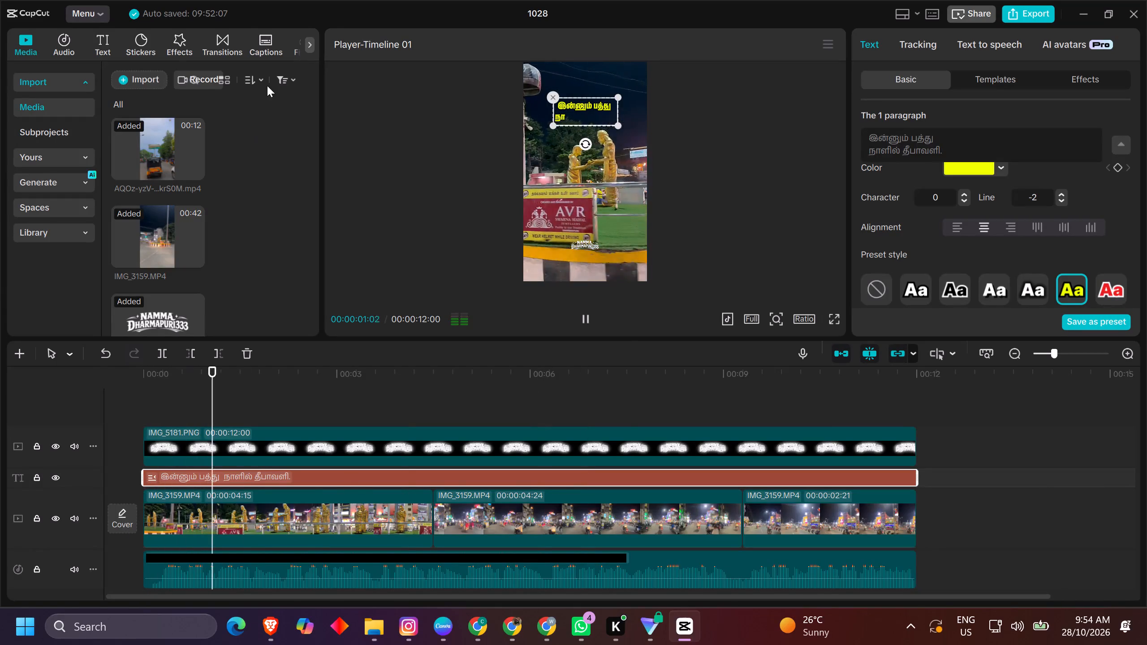
Pause the playback and search the video effects library for "diwali".
click(174, 49)
key(space)
click(172, 83)
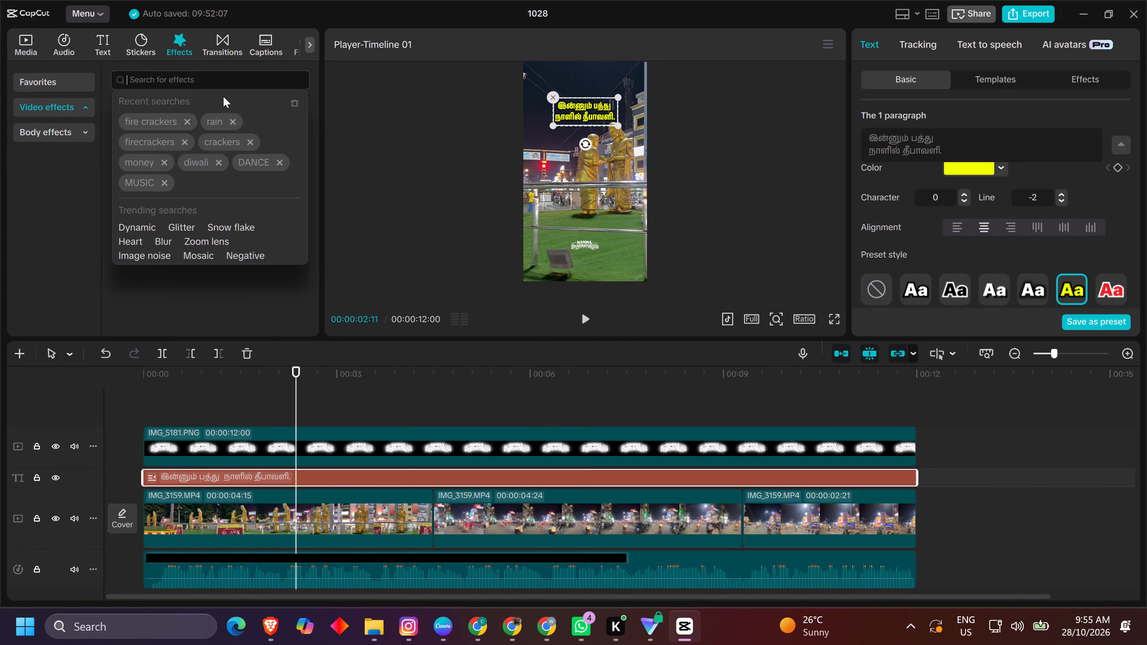
key(s)
key(BackSpace)
text(diwali)
key(Return)
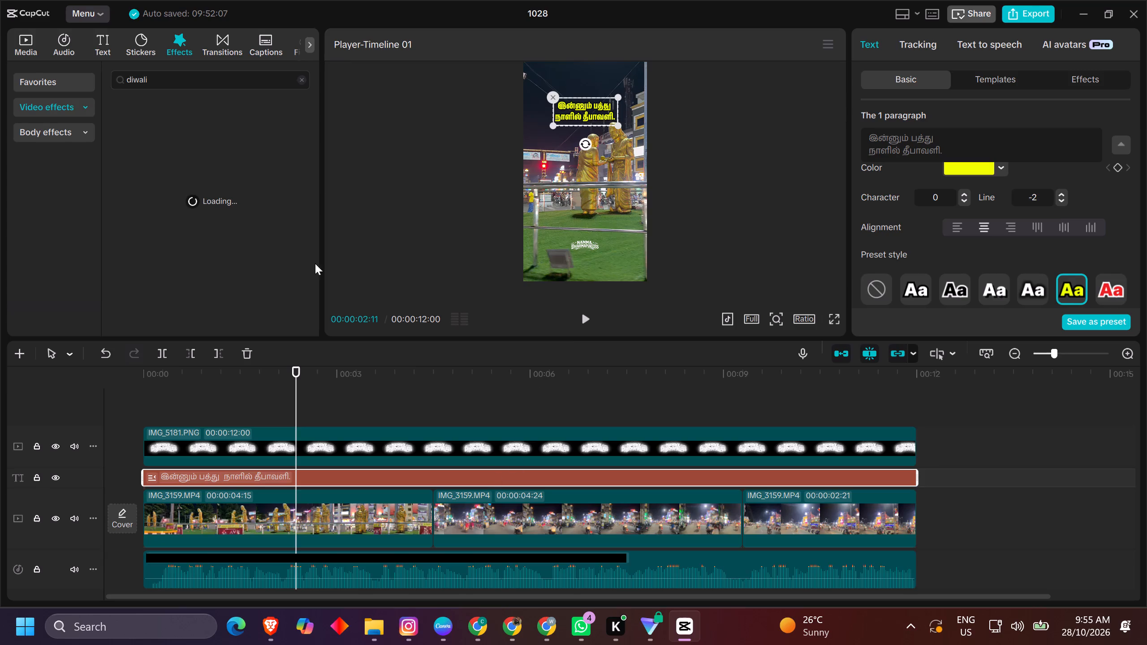
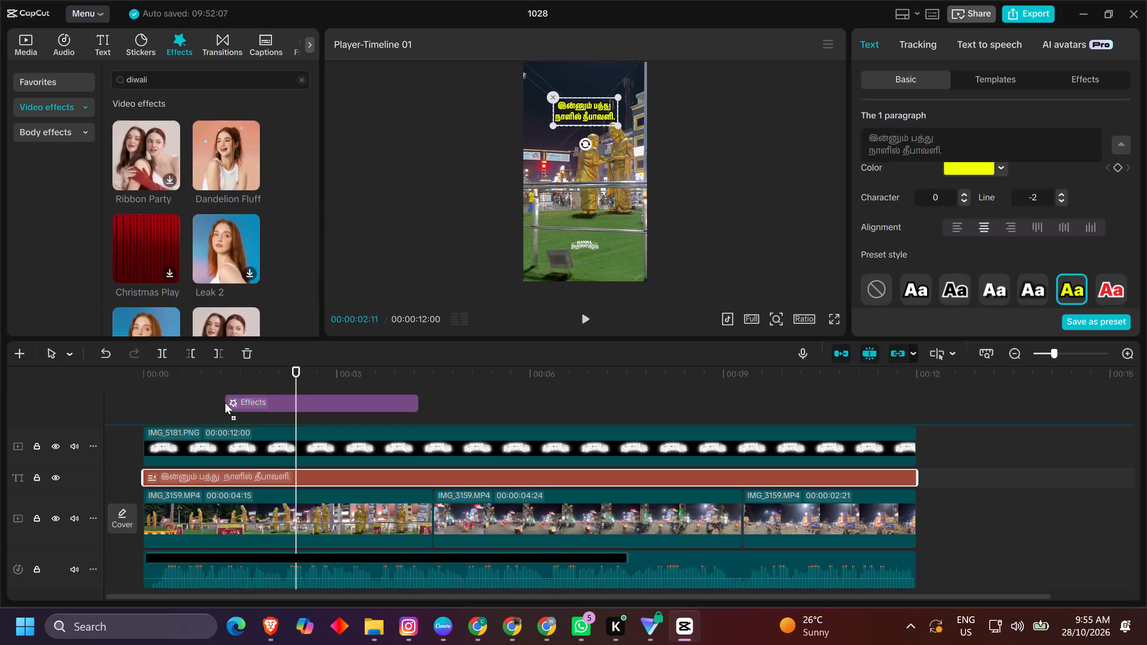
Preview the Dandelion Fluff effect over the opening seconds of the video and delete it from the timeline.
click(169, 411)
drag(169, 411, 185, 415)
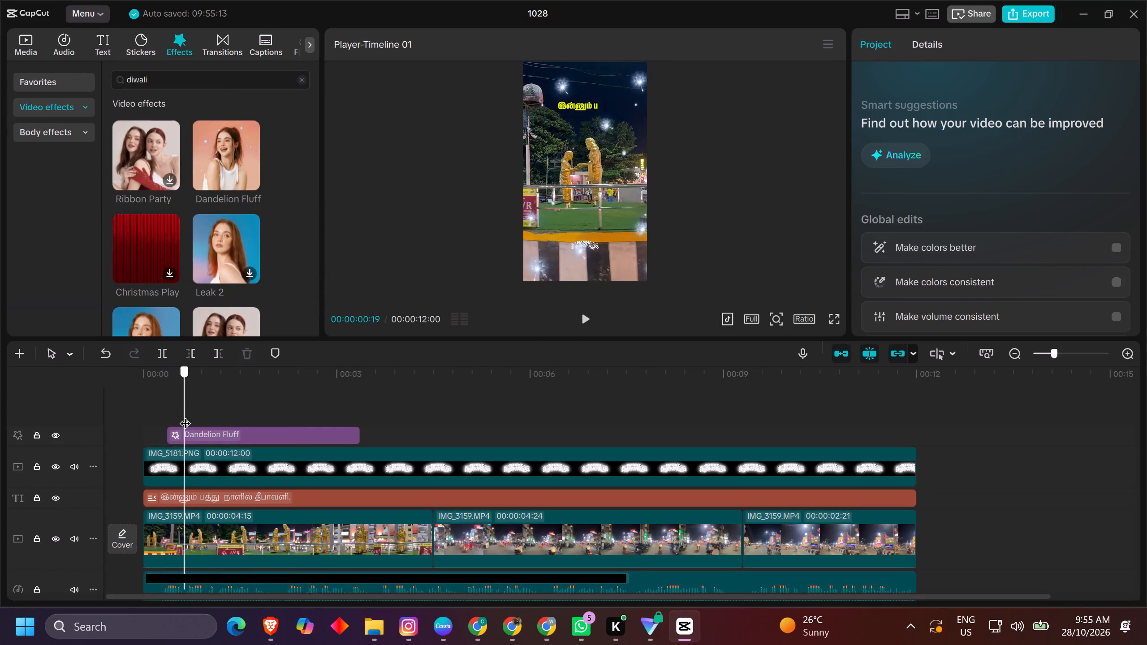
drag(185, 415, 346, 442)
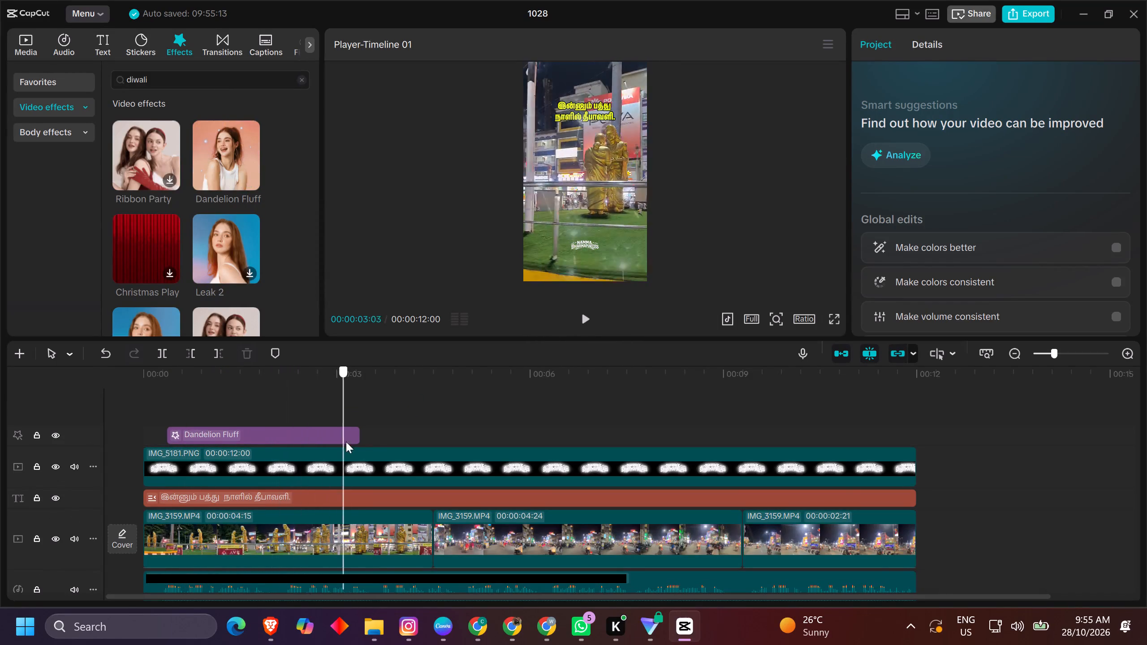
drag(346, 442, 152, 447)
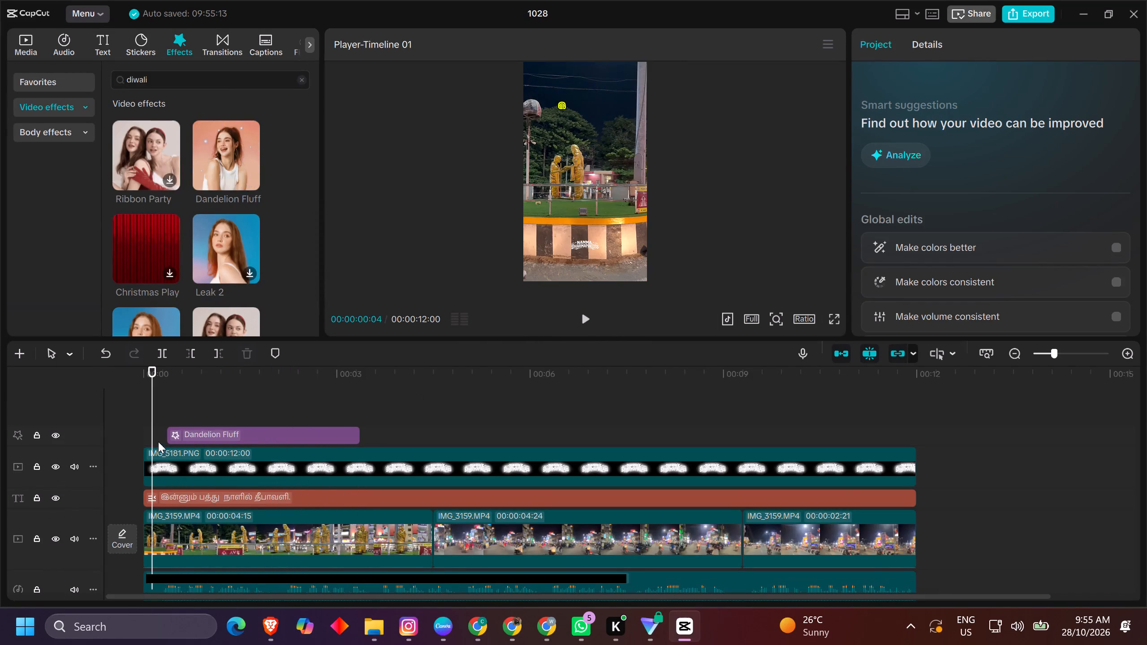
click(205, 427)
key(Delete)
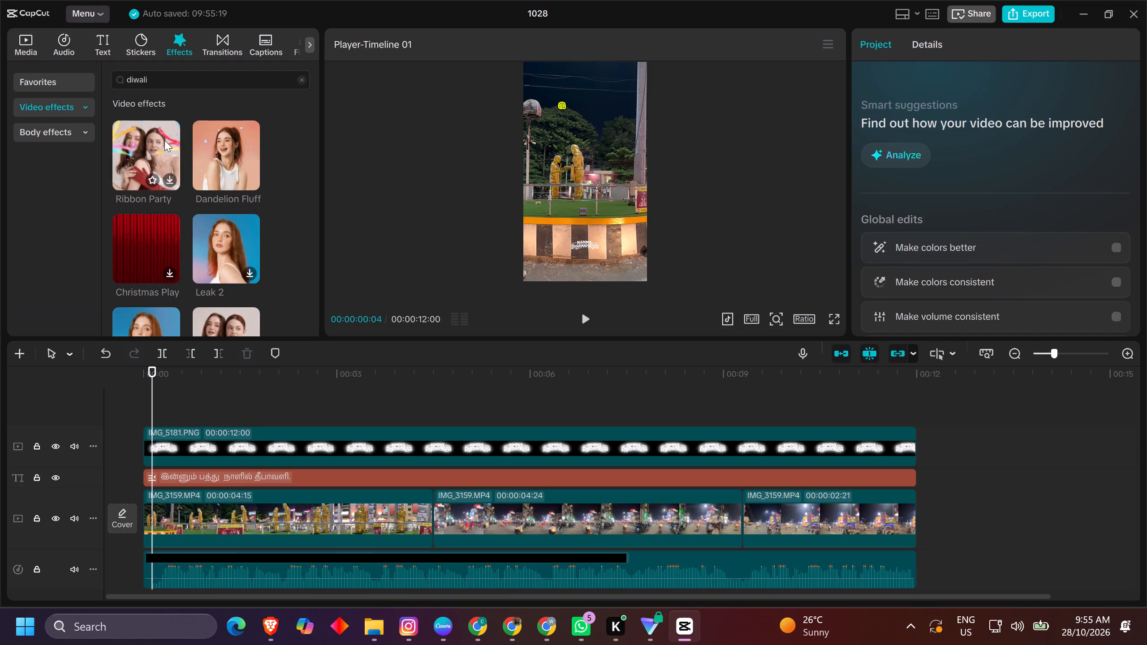
Preview the first Ribbon Party effect among the "diwali" results.
click(164, 140)
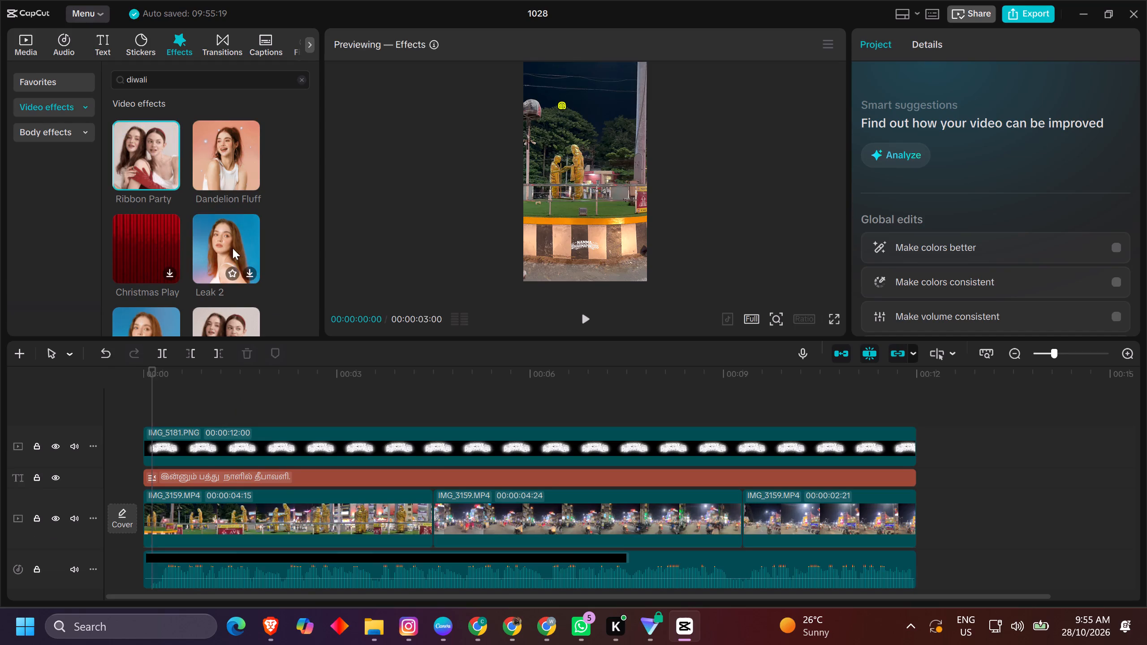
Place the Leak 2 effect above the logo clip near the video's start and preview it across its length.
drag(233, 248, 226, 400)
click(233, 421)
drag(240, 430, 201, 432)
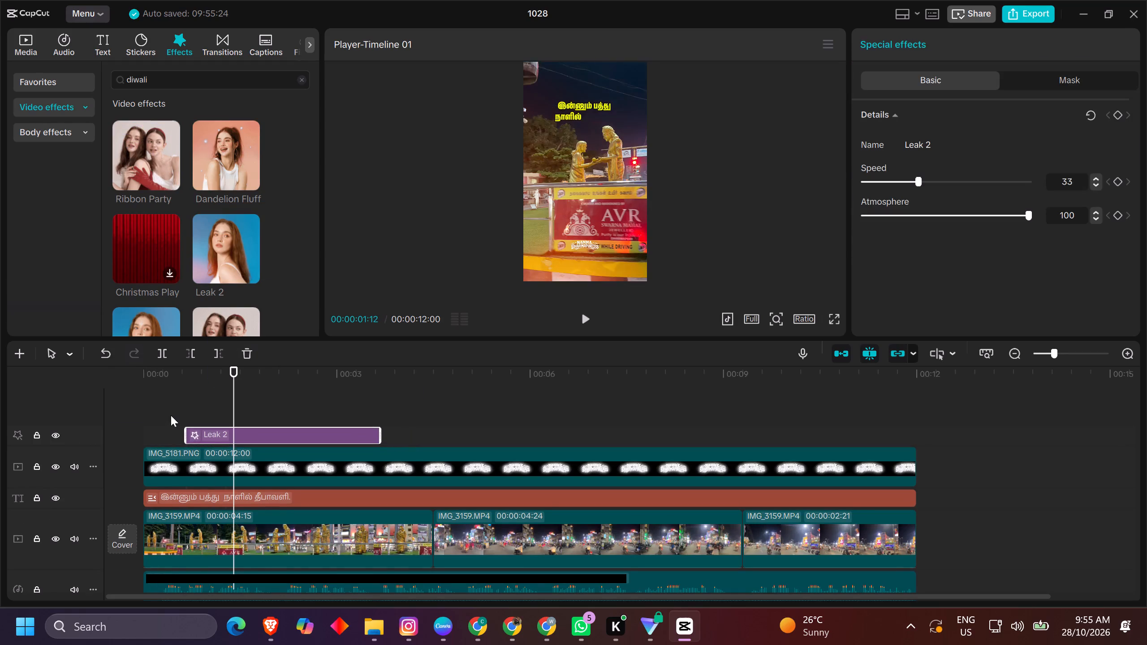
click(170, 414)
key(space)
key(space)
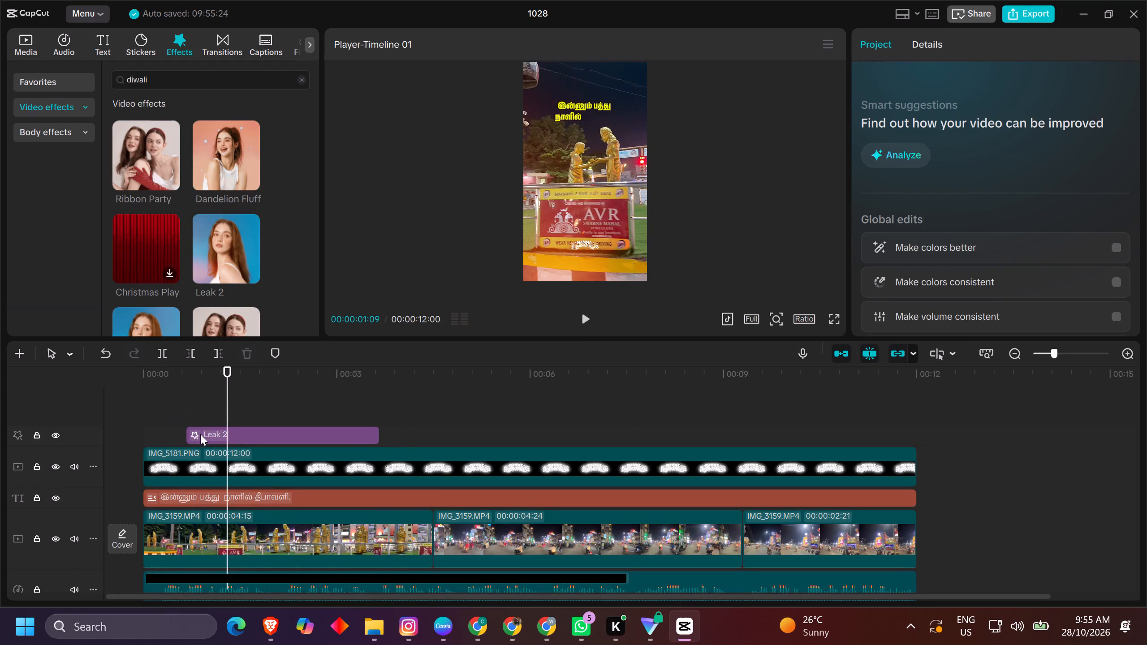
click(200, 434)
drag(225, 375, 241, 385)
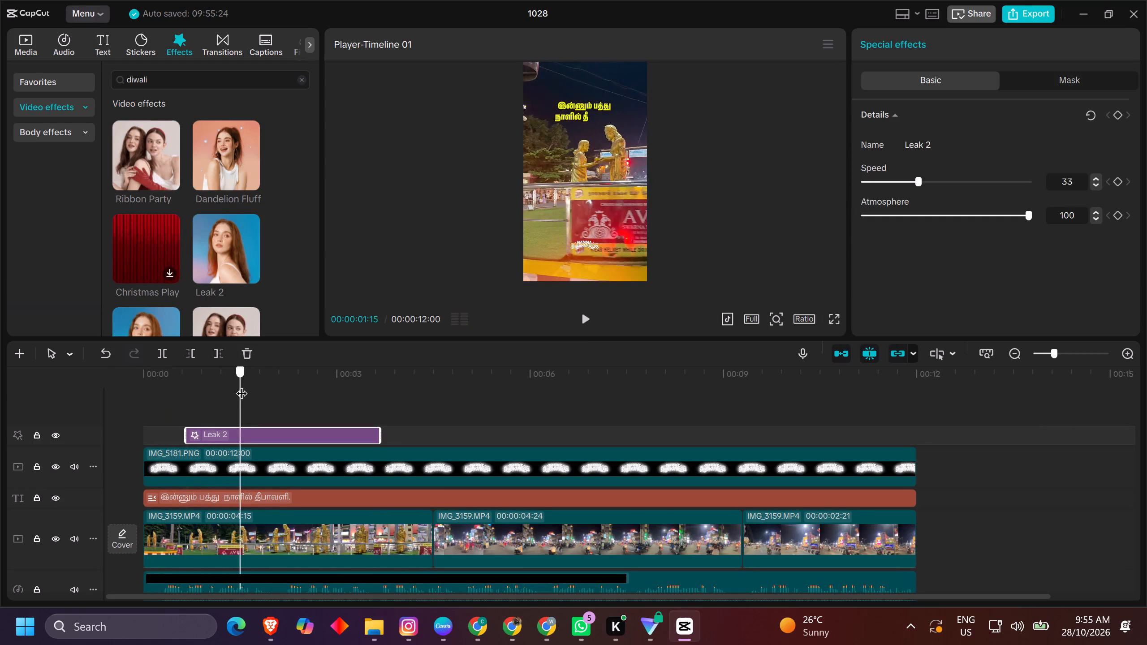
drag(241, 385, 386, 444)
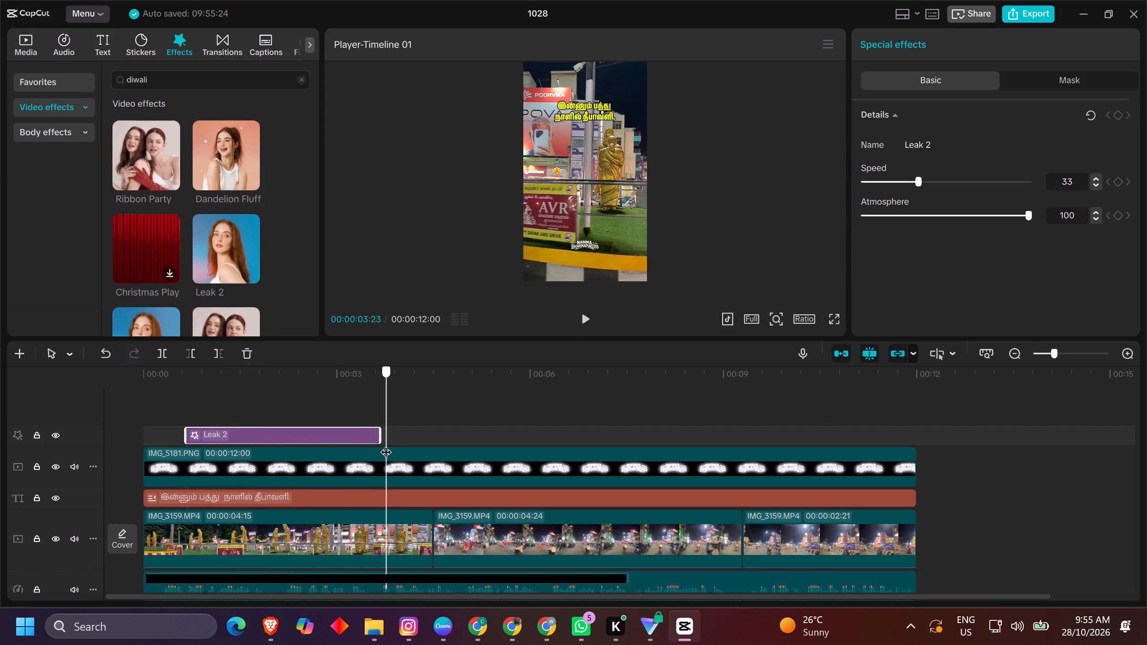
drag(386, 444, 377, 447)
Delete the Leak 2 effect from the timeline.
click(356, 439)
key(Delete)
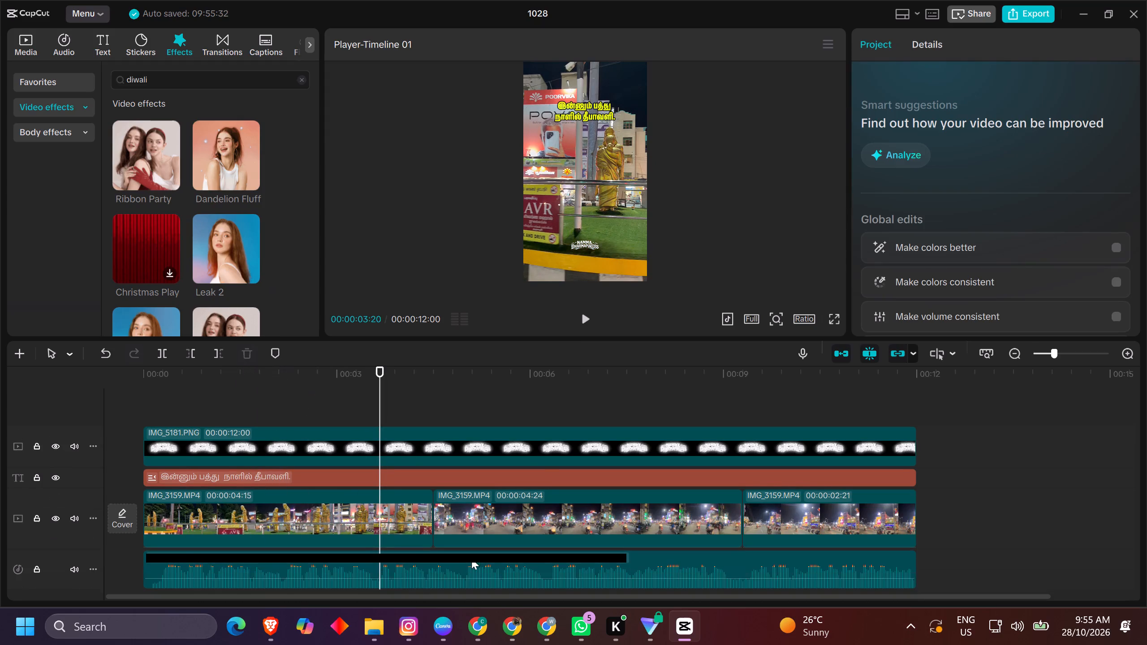
Preview the second Ribbon Party effect on the video and browse further through the "diwali" effects for a suitable one.
scroll(203, 223, down, 1)
click(231, 267)
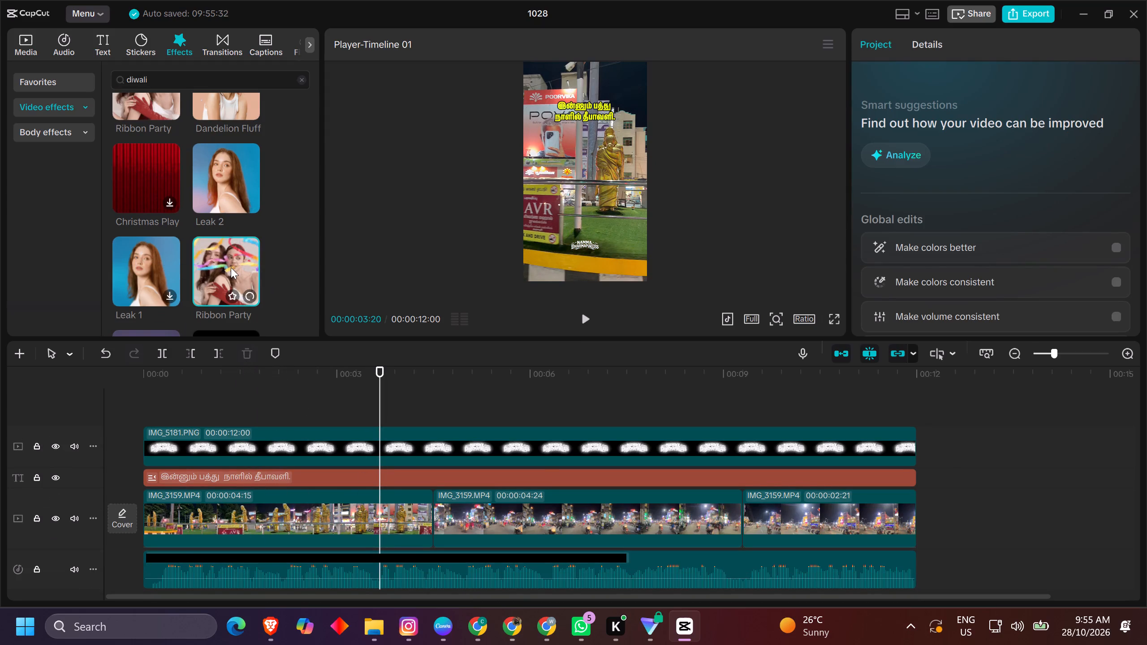
scroll(150, 271, down, 2)
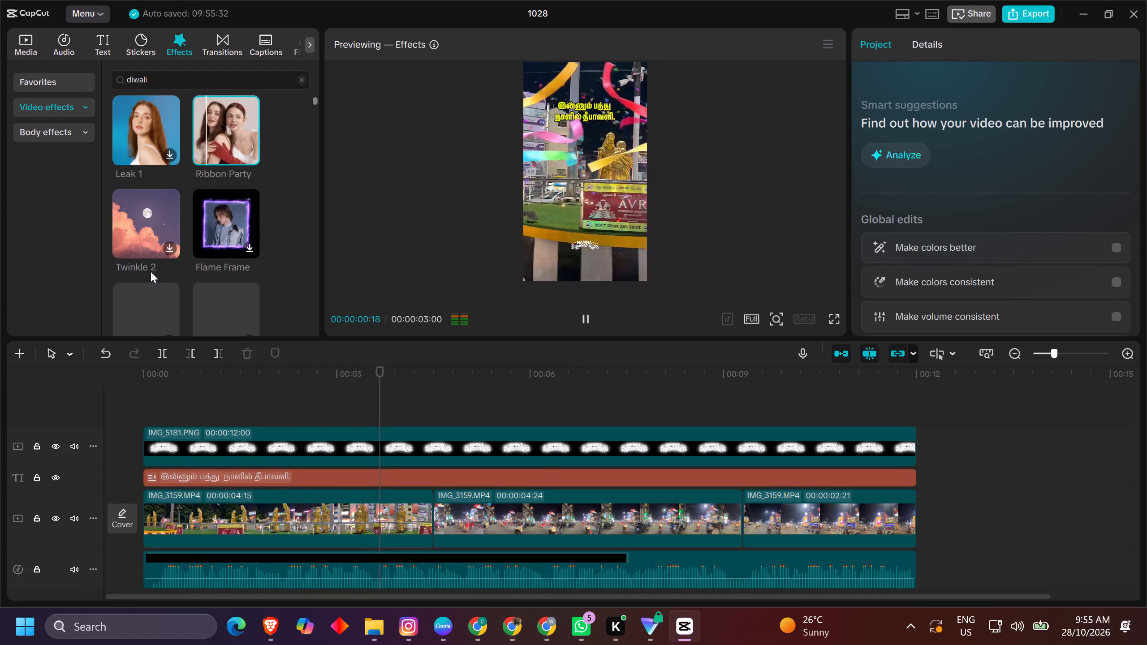
click(585, 320)
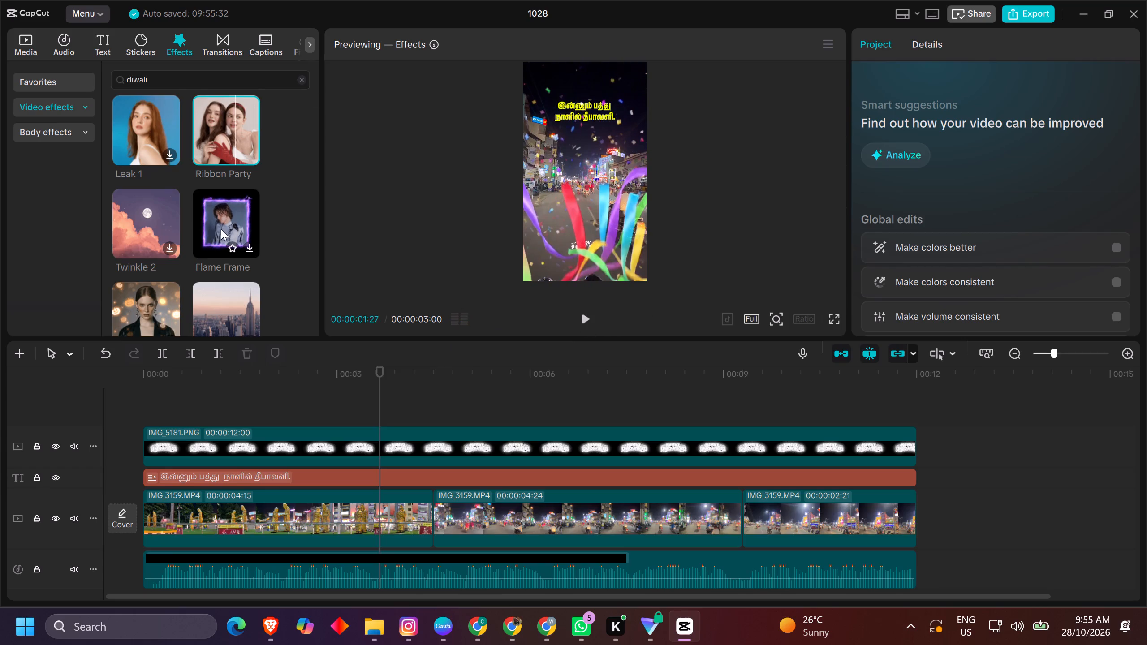
scroll(223, 228, down, 2)
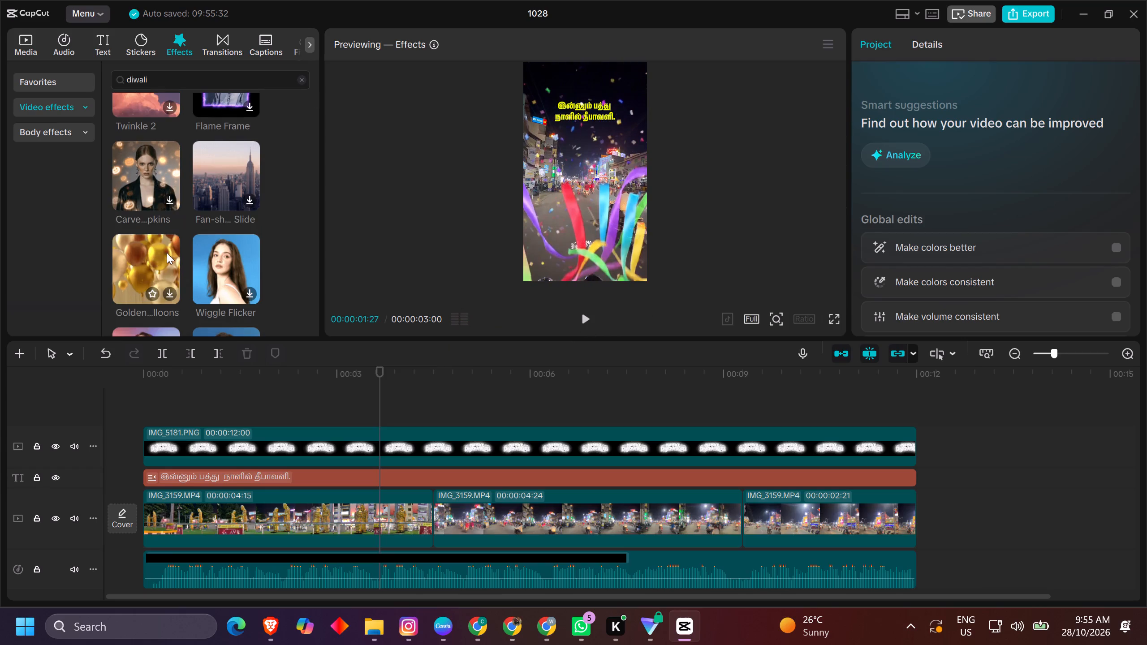
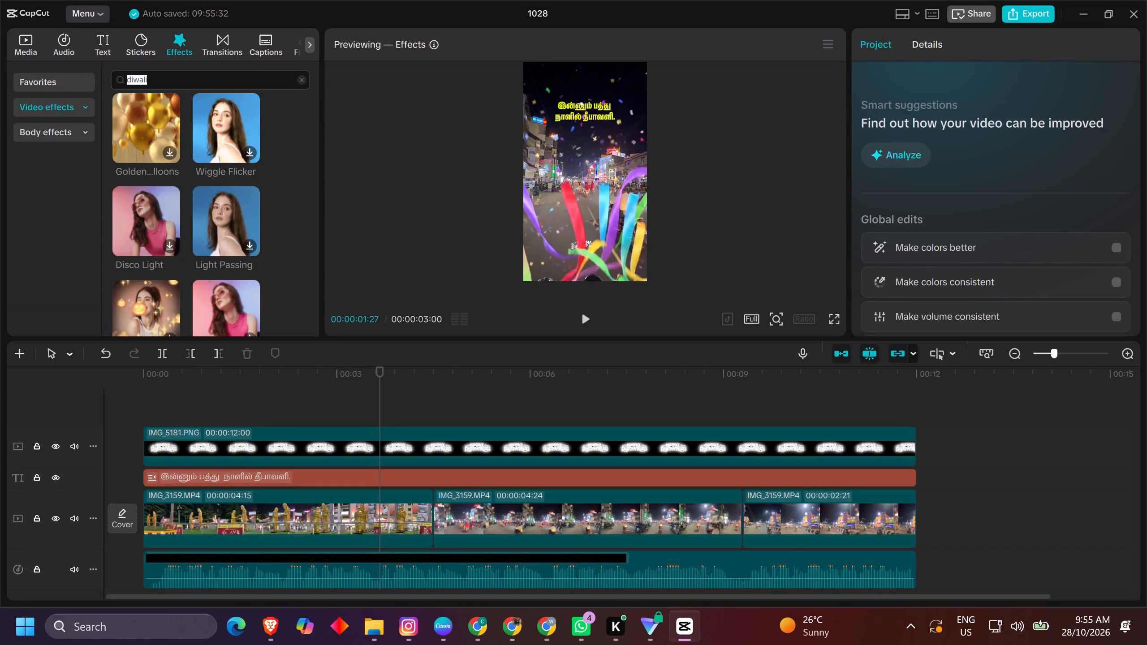
Search the video effects for "Cracker" using voice dictation and look through the results for a suitable effect.
key(super+g)
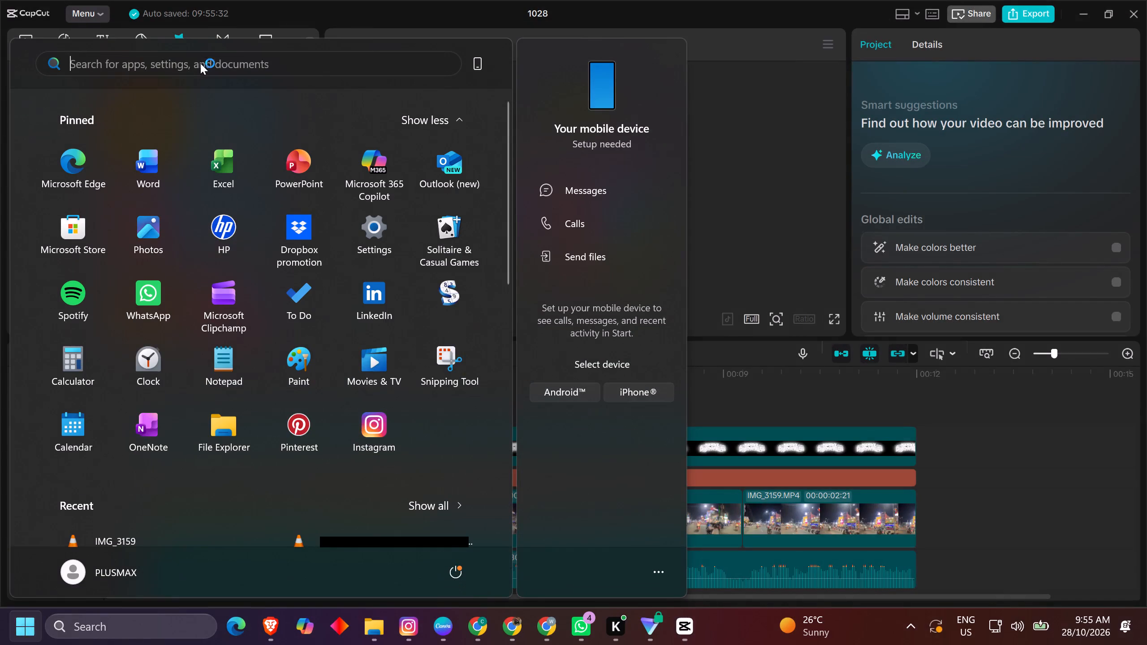
key(super+h)
click(803, 151)
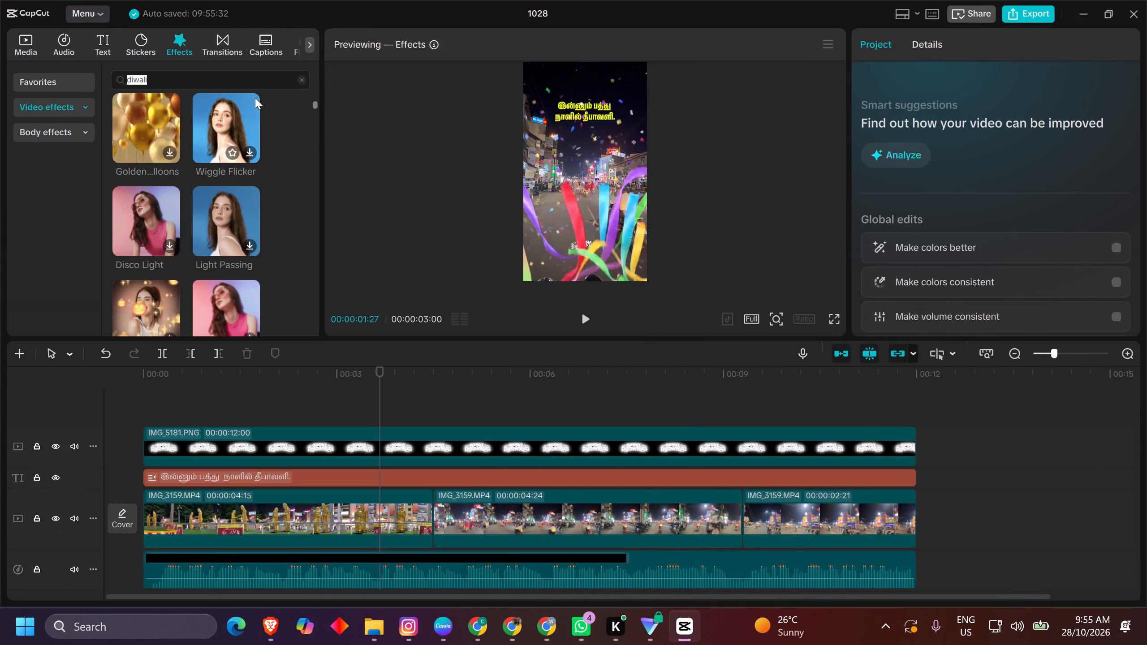
key(super+j)
key(super+h)
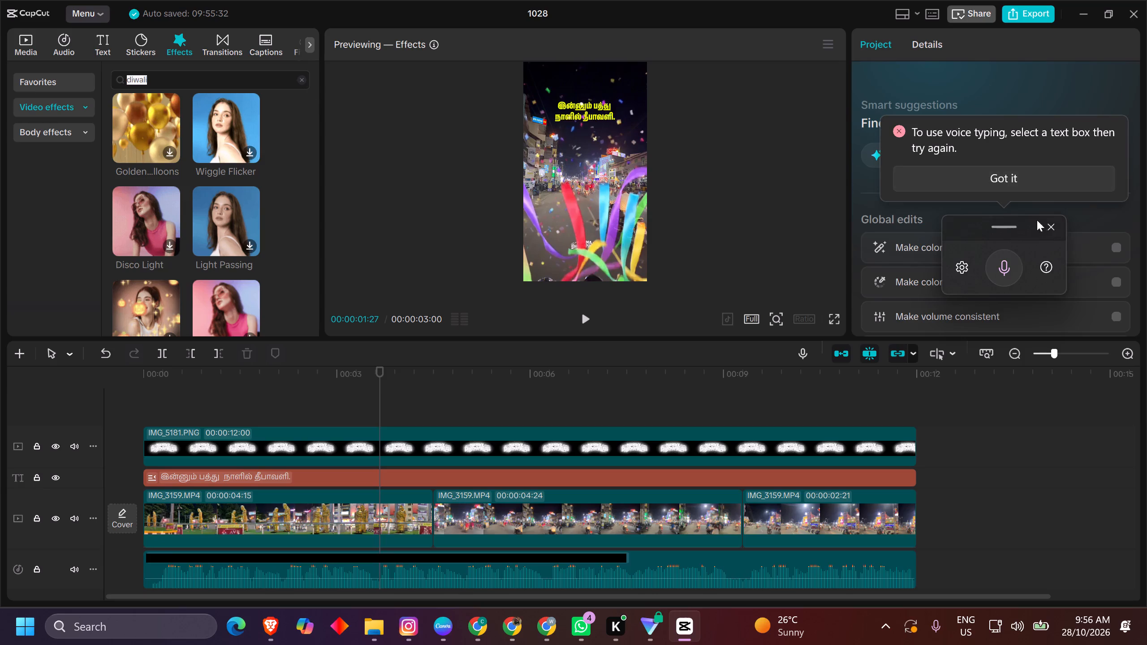
click(1044, 219)
double_click(220, 83)
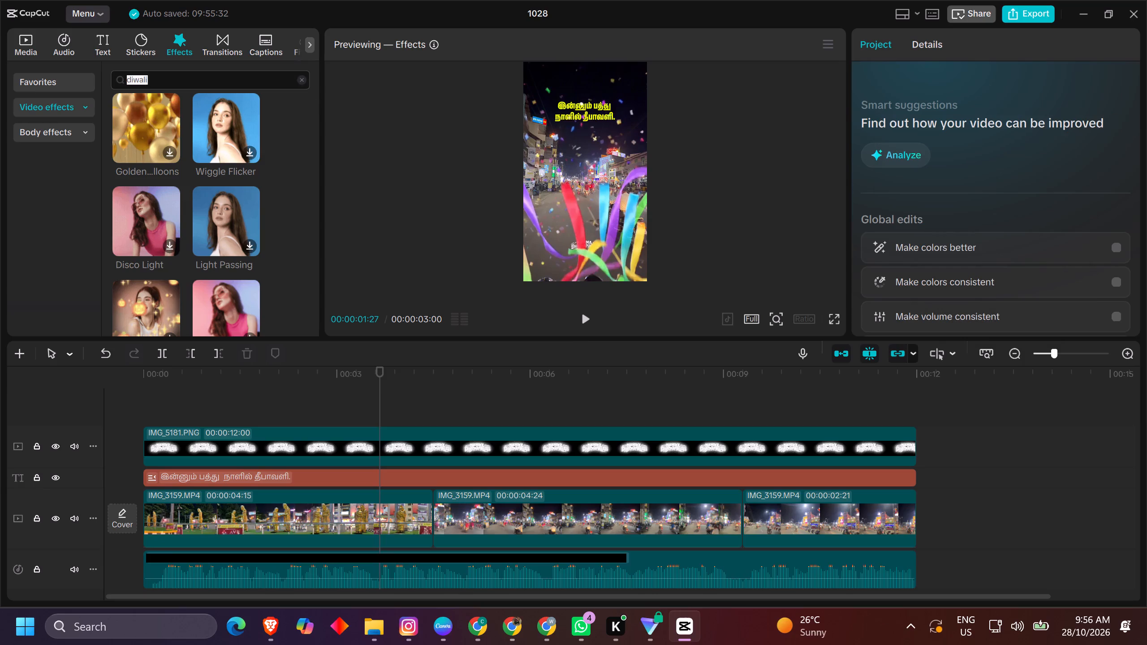
key(super+h)
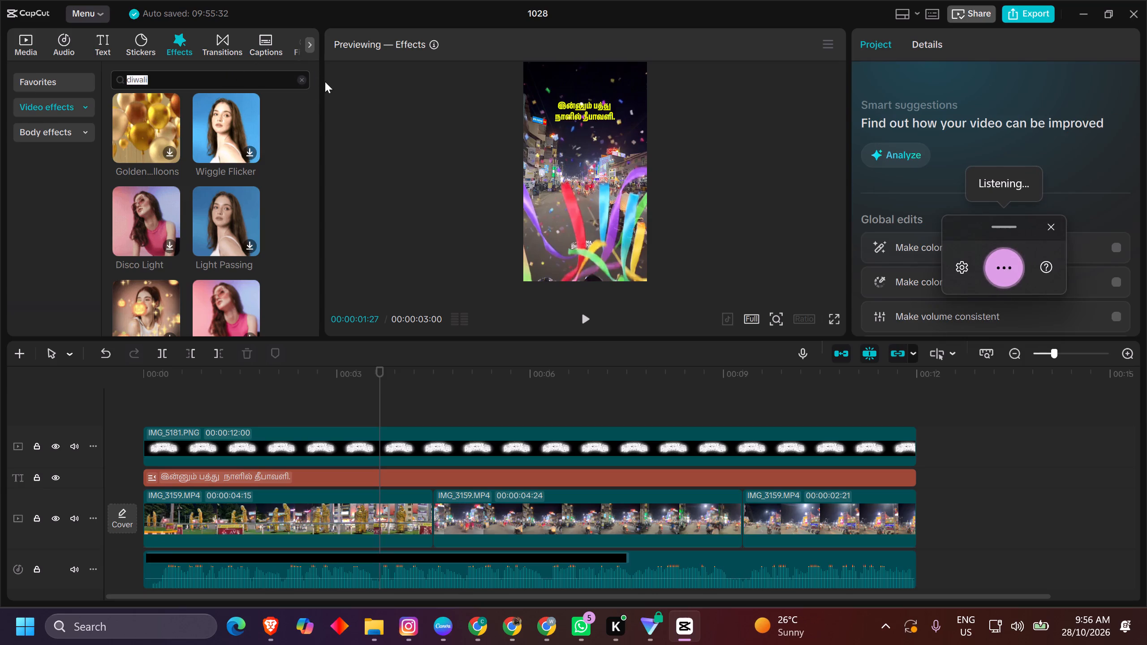
click(290, 186)
scroll(293, 185, up, 4)
click(220, 74)
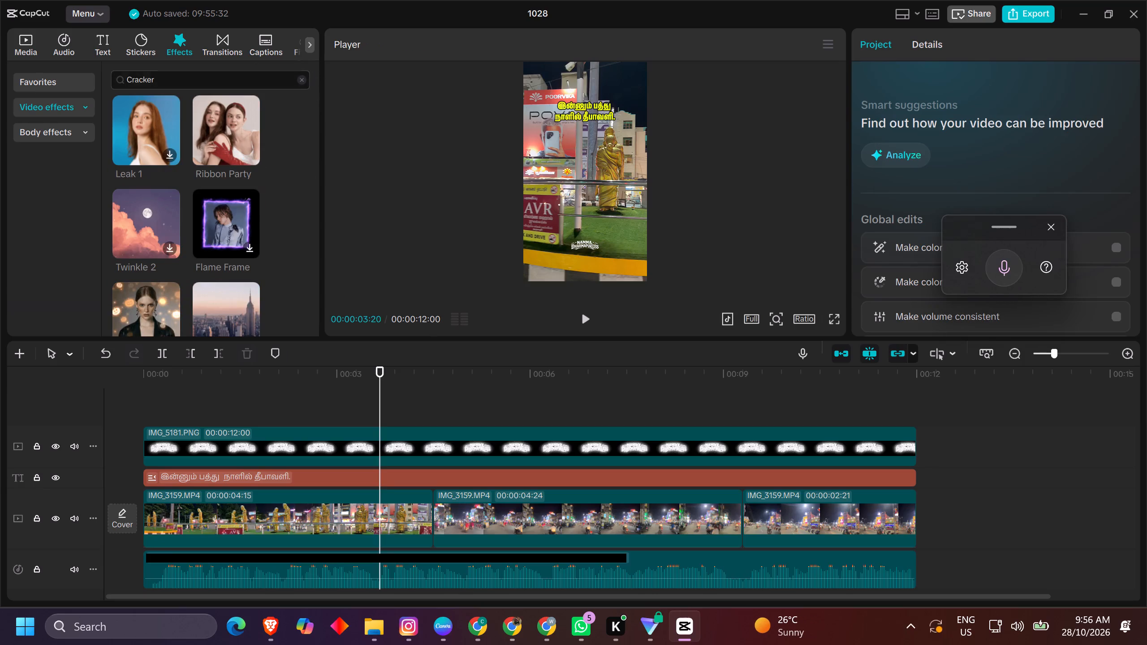
key(Return)
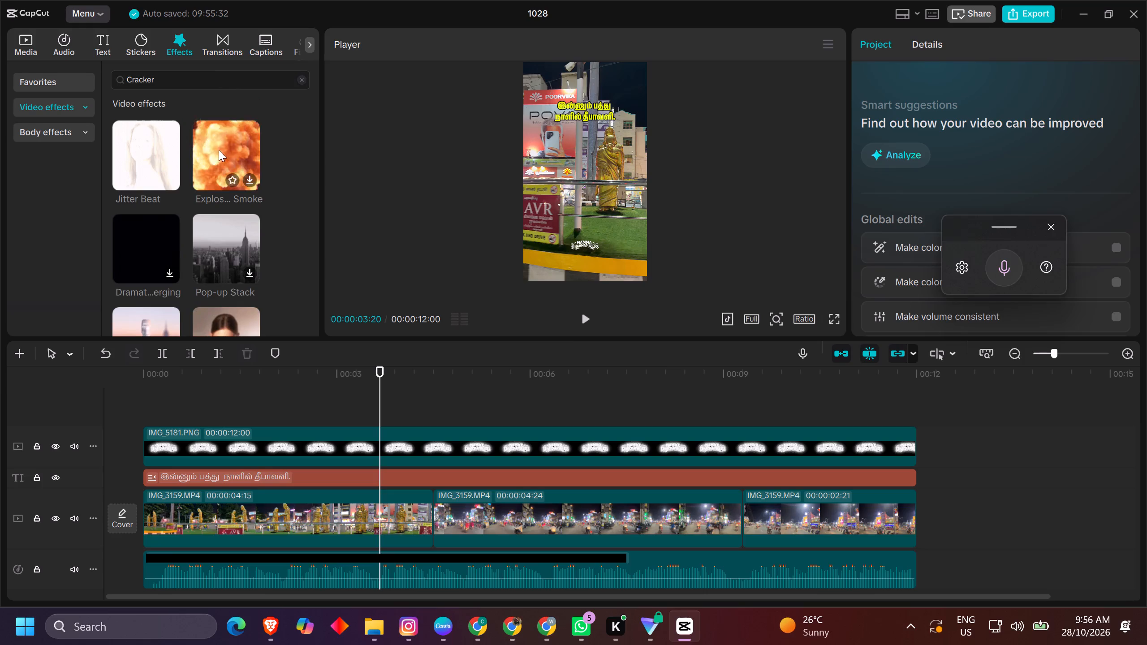
scroll(153, 264, down, 2)
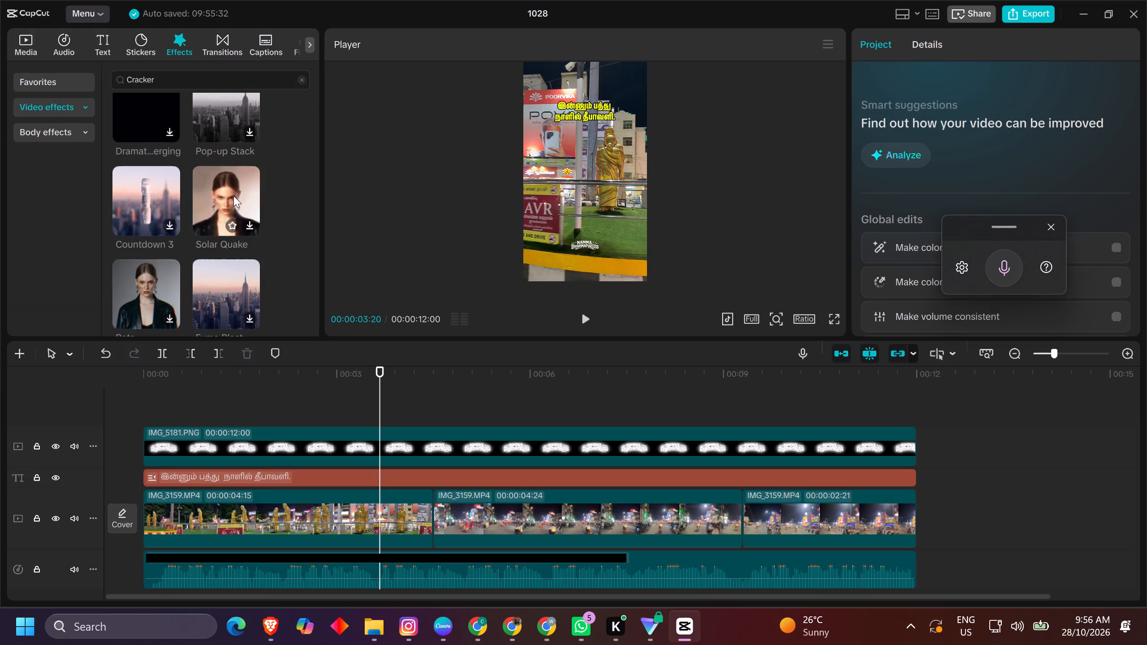
scroll(233, 198, down, 2)
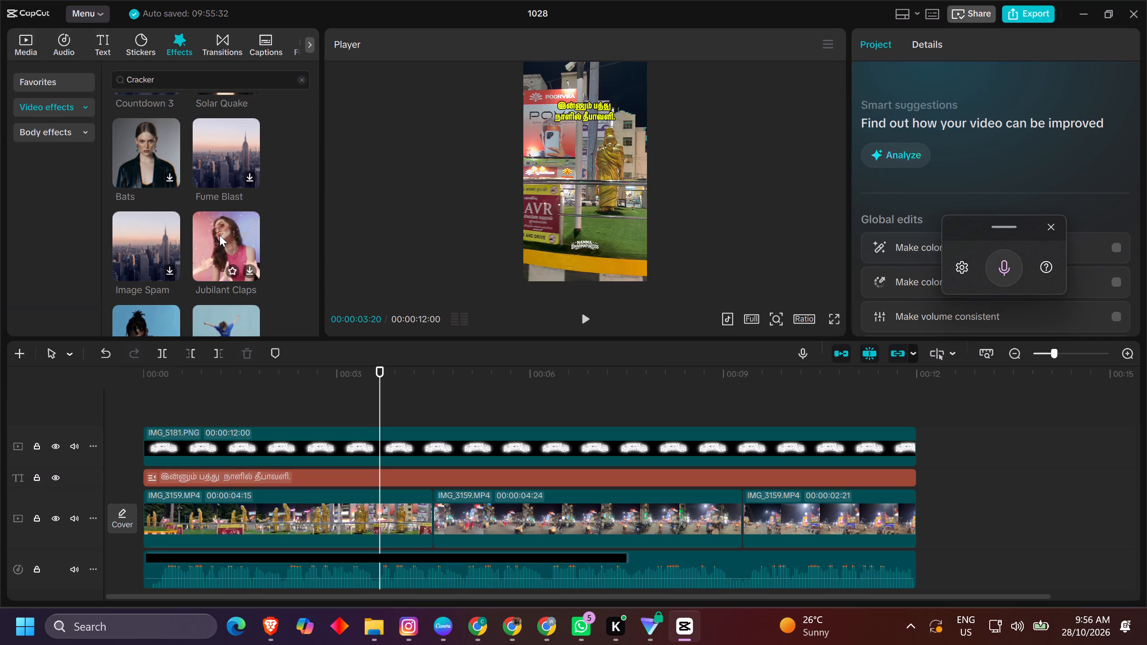
scroll(188, 275, down, 1)
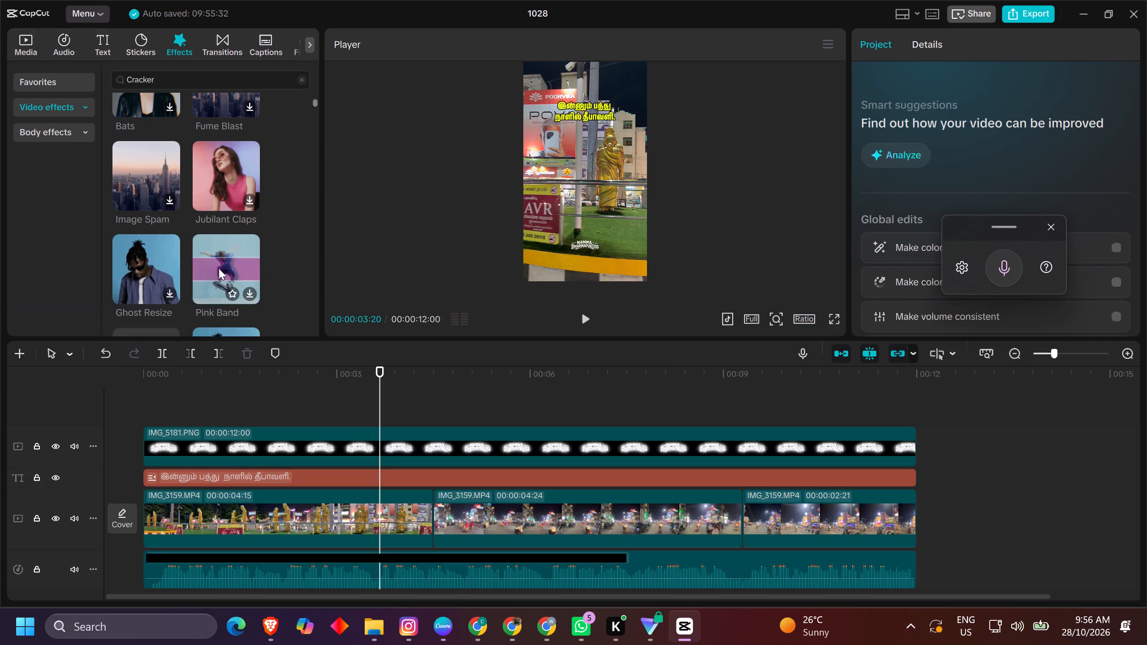
scroll(220, 243, up, 6)
Search the video effects for "diwali" again.
triple_click(227, 80)
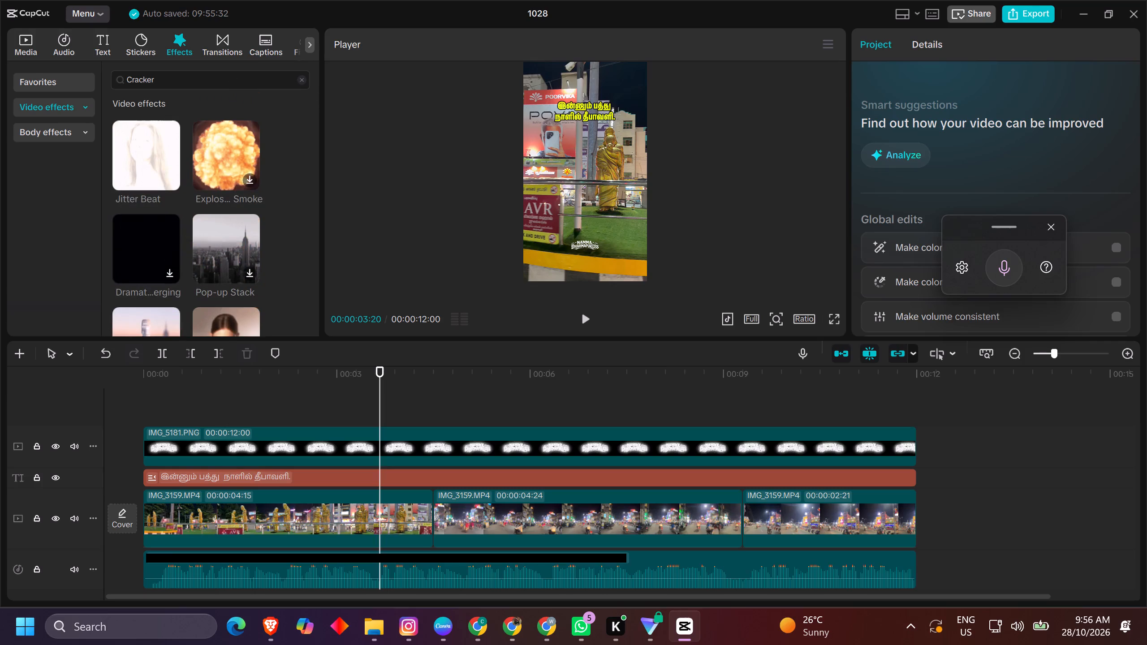
text(diwali)
key(Return)
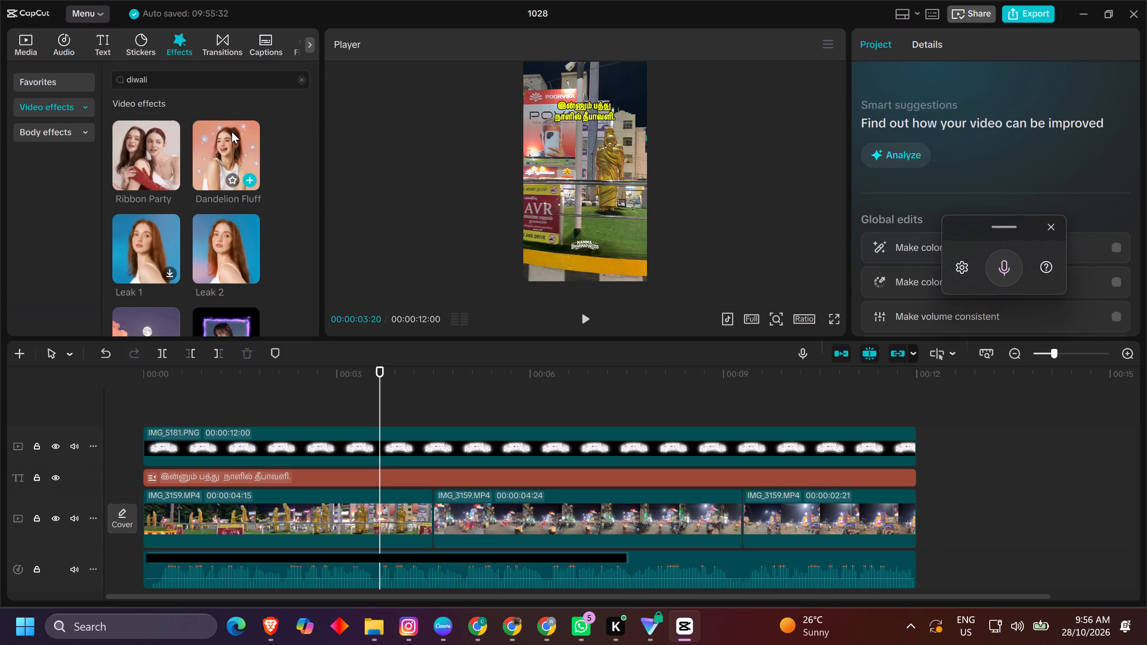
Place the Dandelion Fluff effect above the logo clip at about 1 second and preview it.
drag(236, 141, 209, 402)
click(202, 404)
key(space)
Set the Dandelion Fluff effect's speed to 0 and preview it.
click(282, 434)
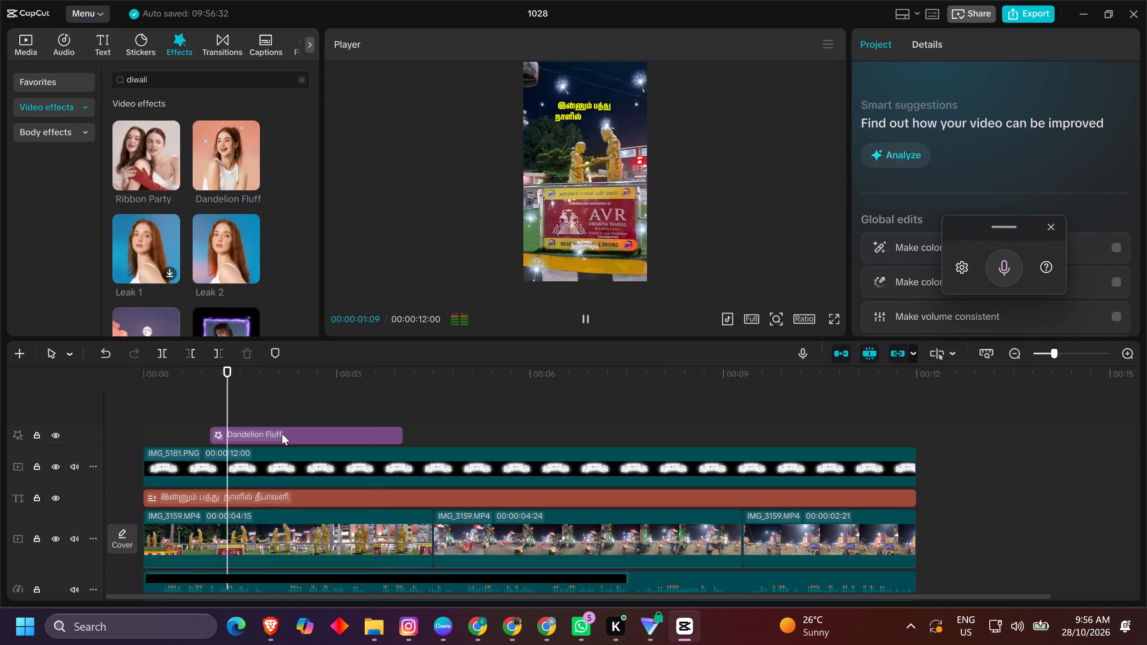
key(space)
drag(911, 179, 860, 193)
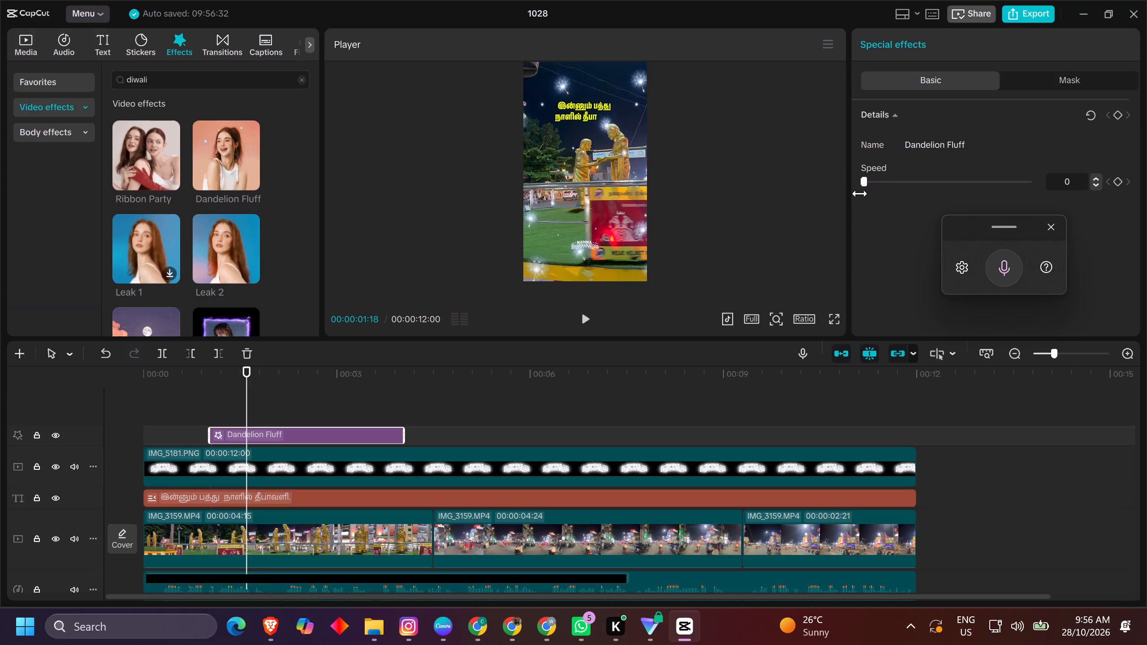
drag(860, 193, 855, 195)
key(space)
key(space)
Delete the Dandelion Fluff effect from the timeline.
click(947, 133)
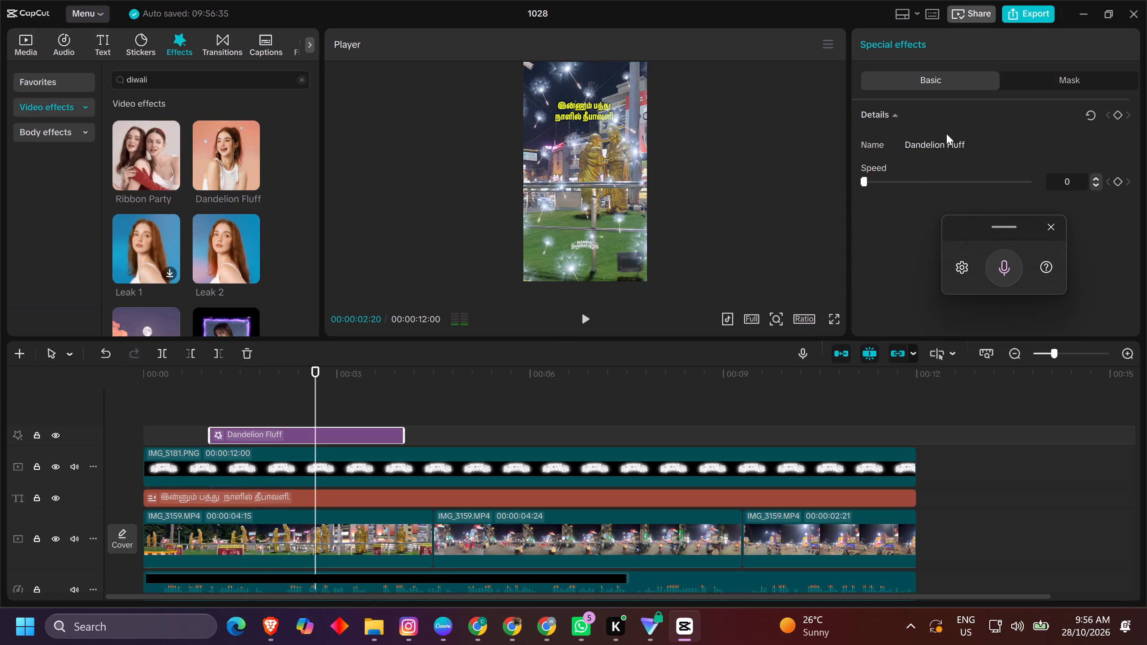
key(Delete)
Place the Twinkle 2 effect above the logo clip near the video's start and preview it.
scroll(177, 258, down, 3)
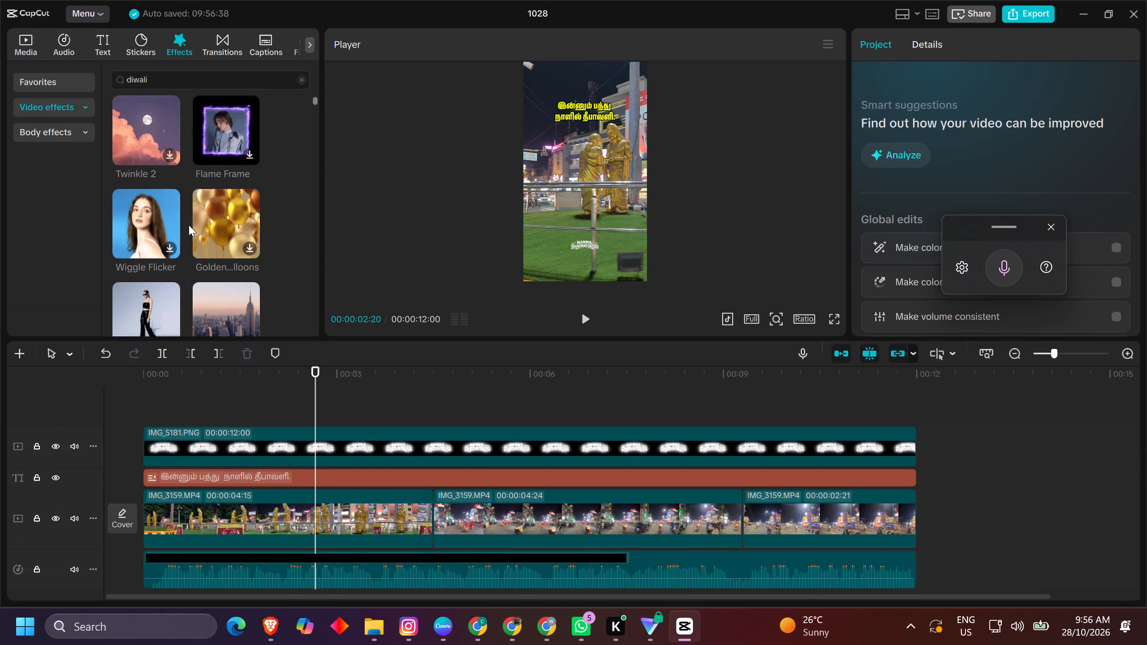
drag(144, 126, 160, 407)
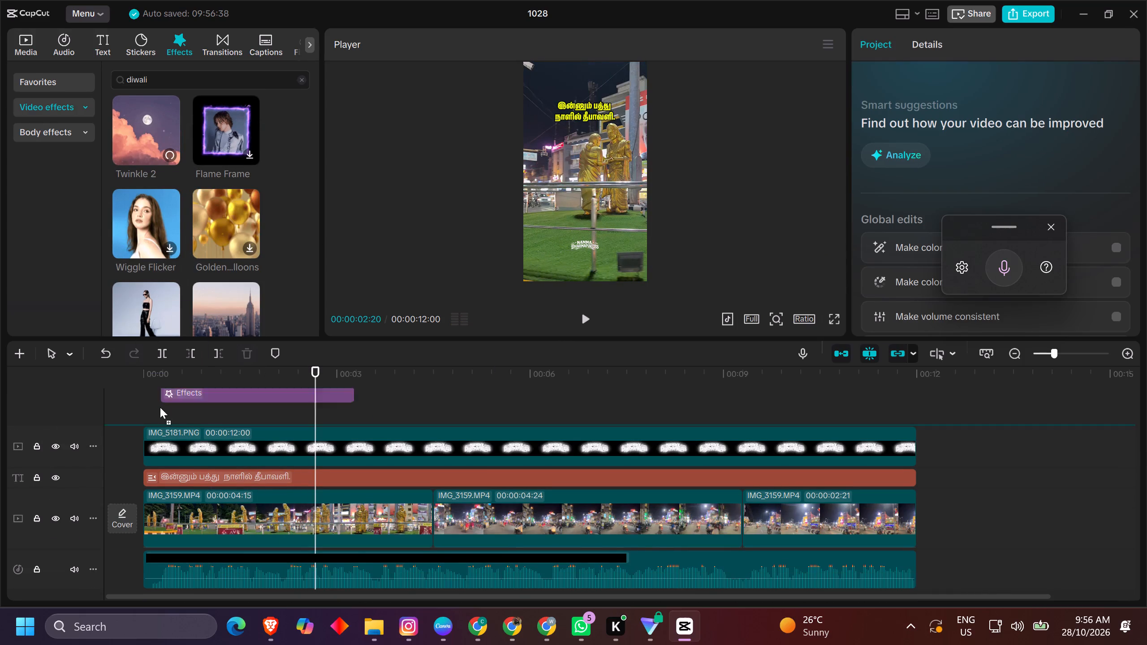
drag(160, 407, 160, 408)
click(161, 407)
key(space)
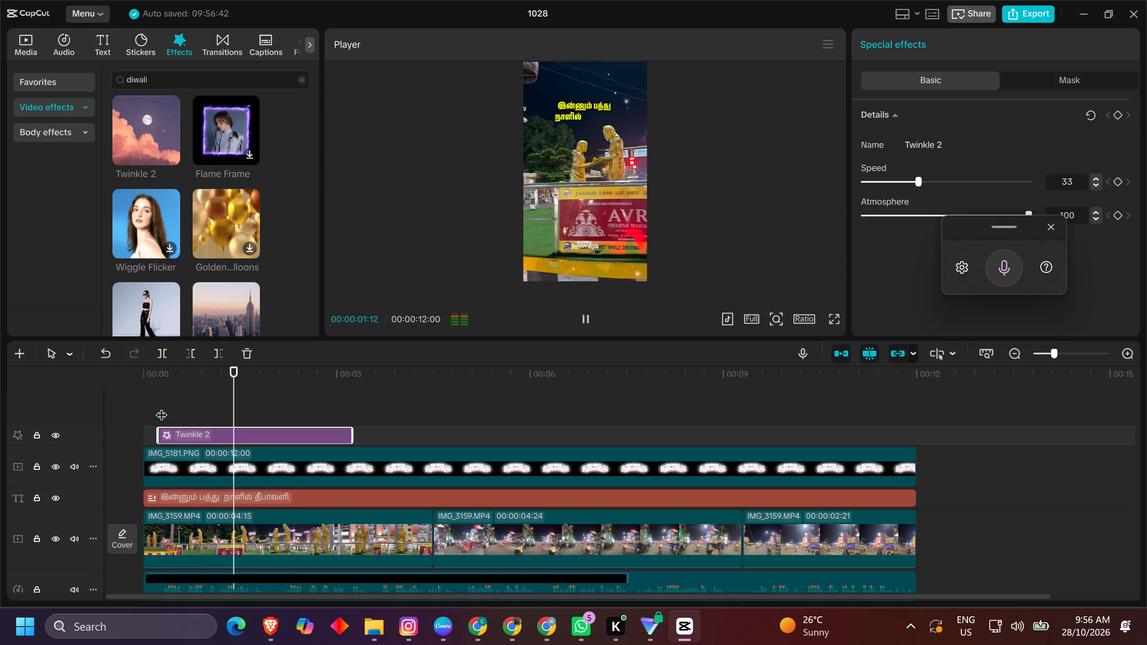
Extend the Twinkle 2 effect at both ends so it spans the whole 12-second video.
drag(157, 436, 142, 438)
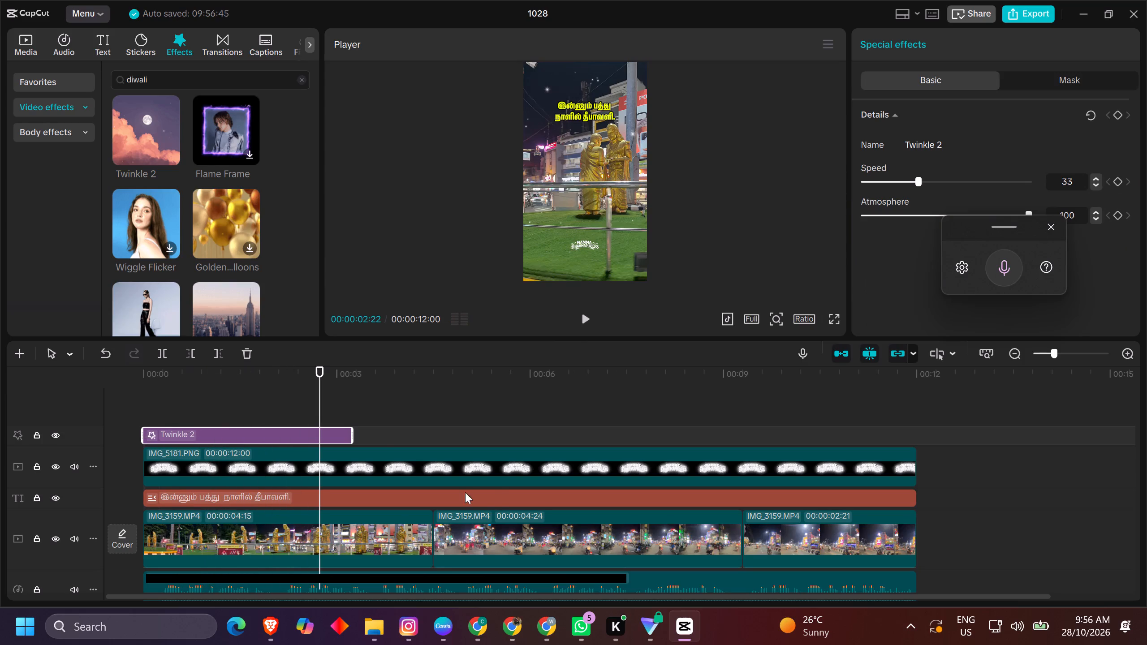
drag(346, 434, 913, 446)
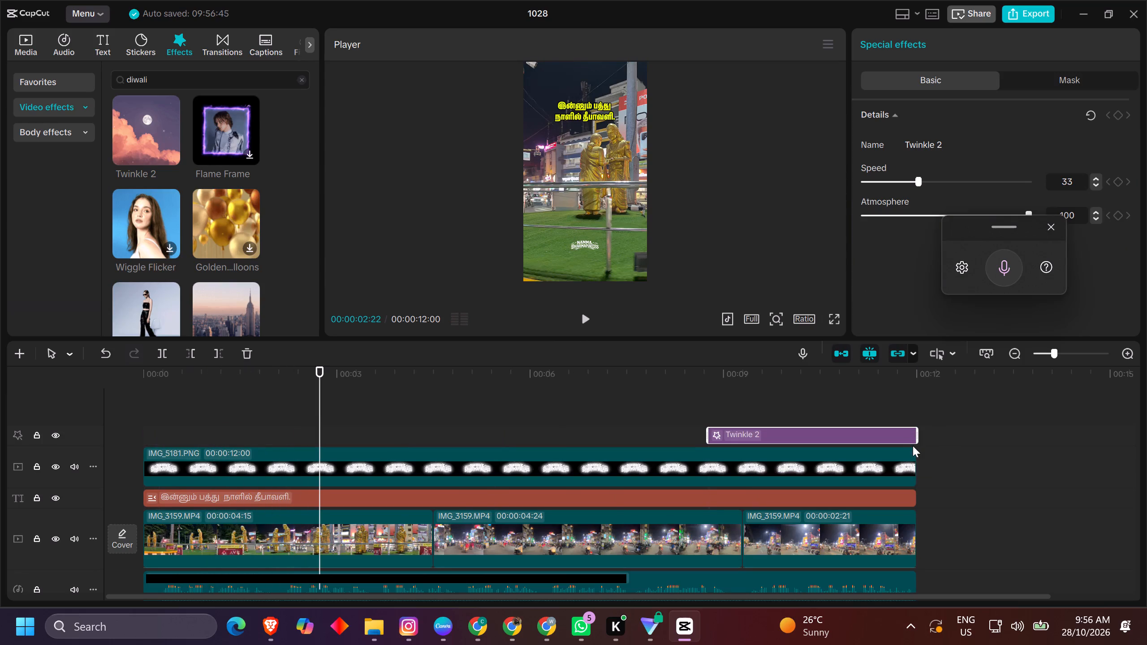
key(ctrl+z)
drag(353, 431, 910, 457)
Play the video with the Twinkle 2 effect, return to the start, and look through more of the "diwali" effects.
key(space)
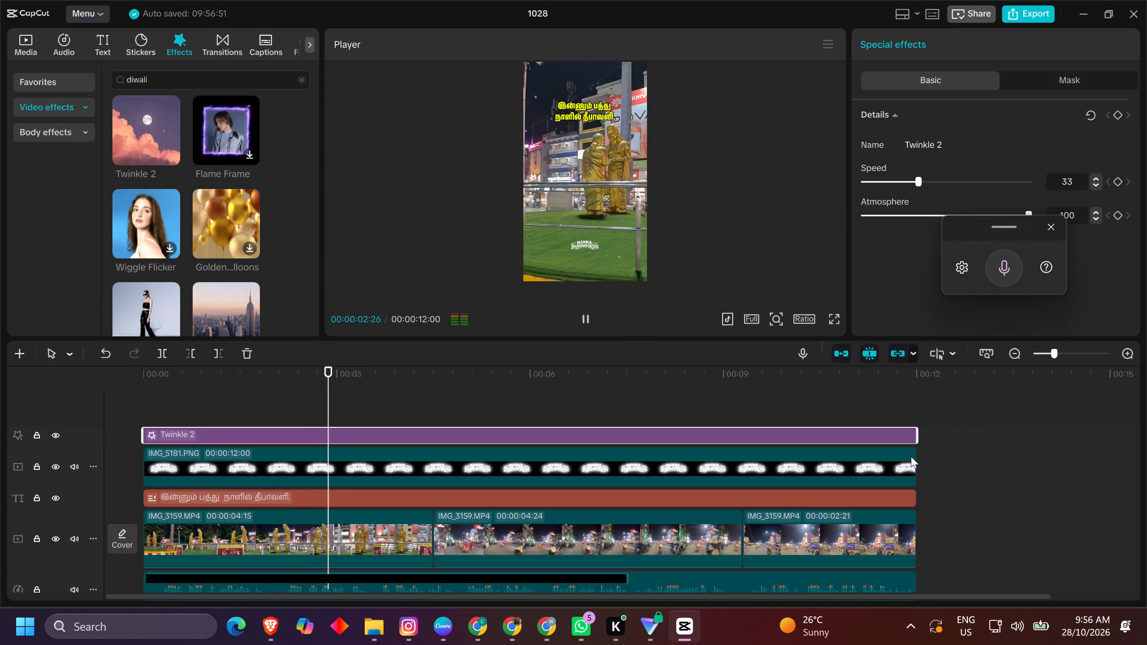
scroll(205, 246, down, 1)
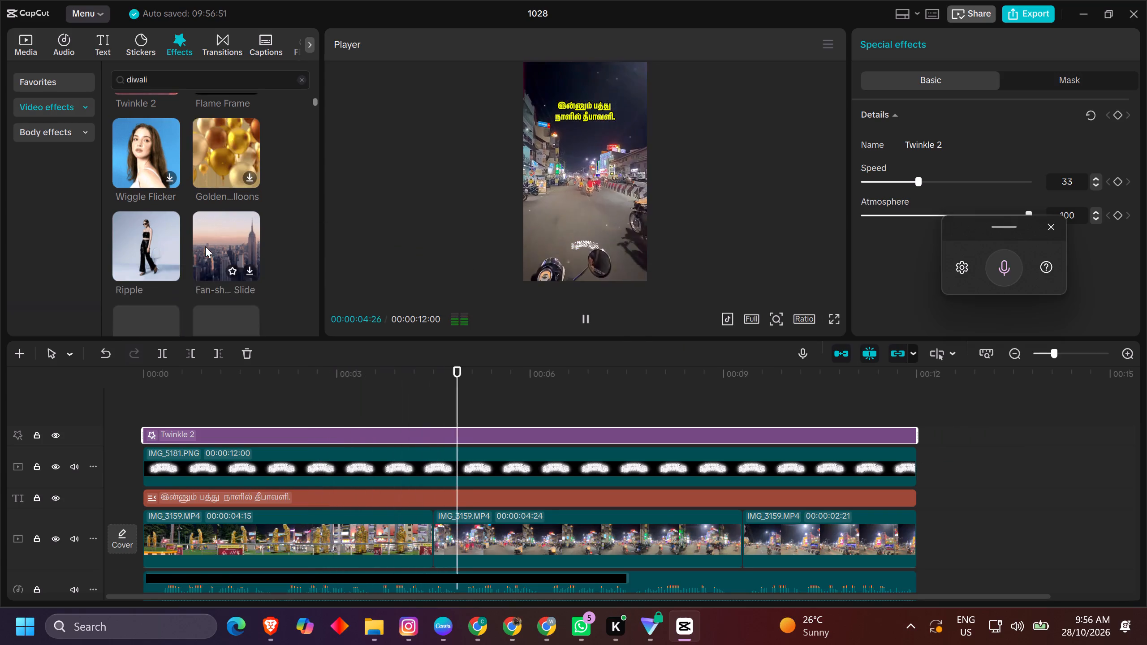
scroll(205, 246, down, 2)
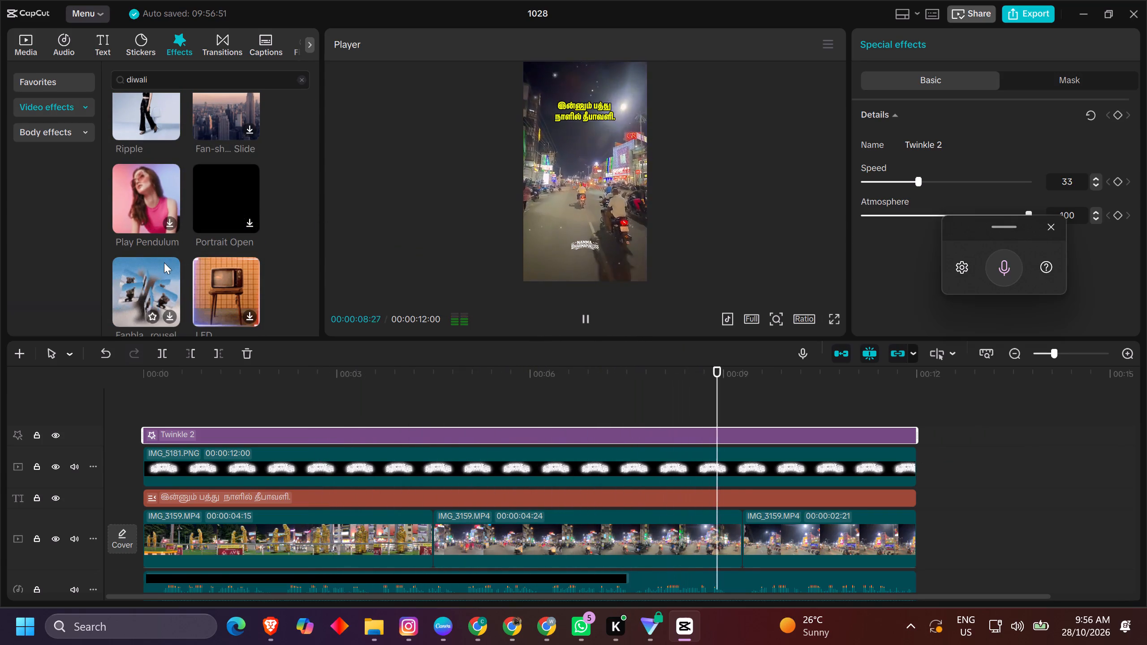
scroll(916, 445, down, 1)
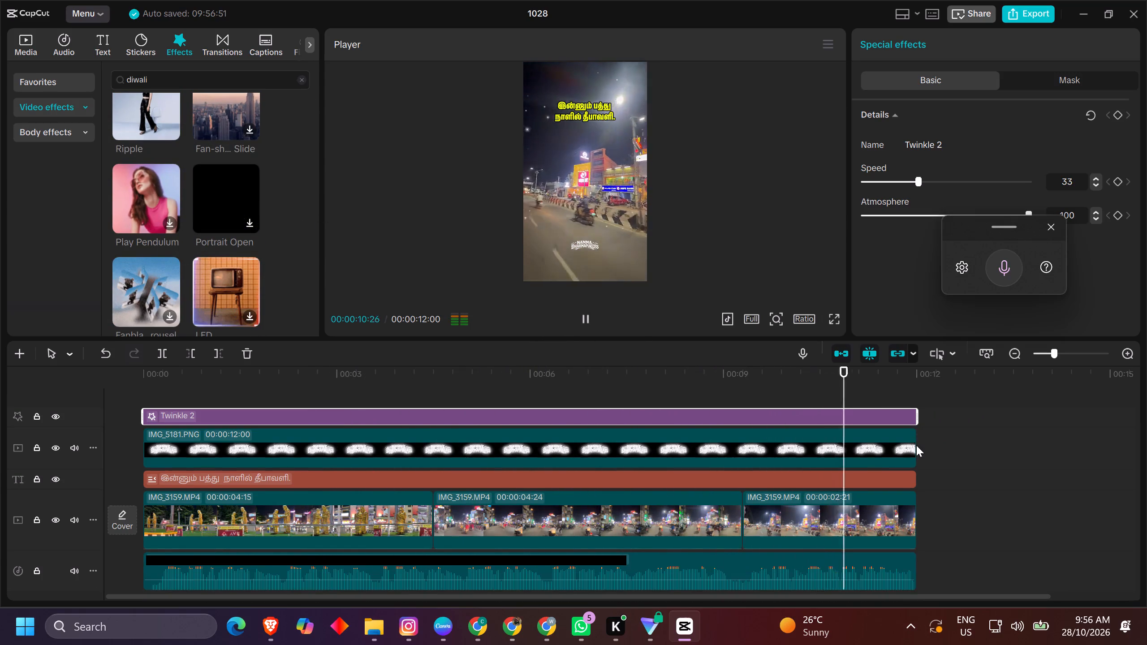
key(space)
click(841, 383)
key(space)
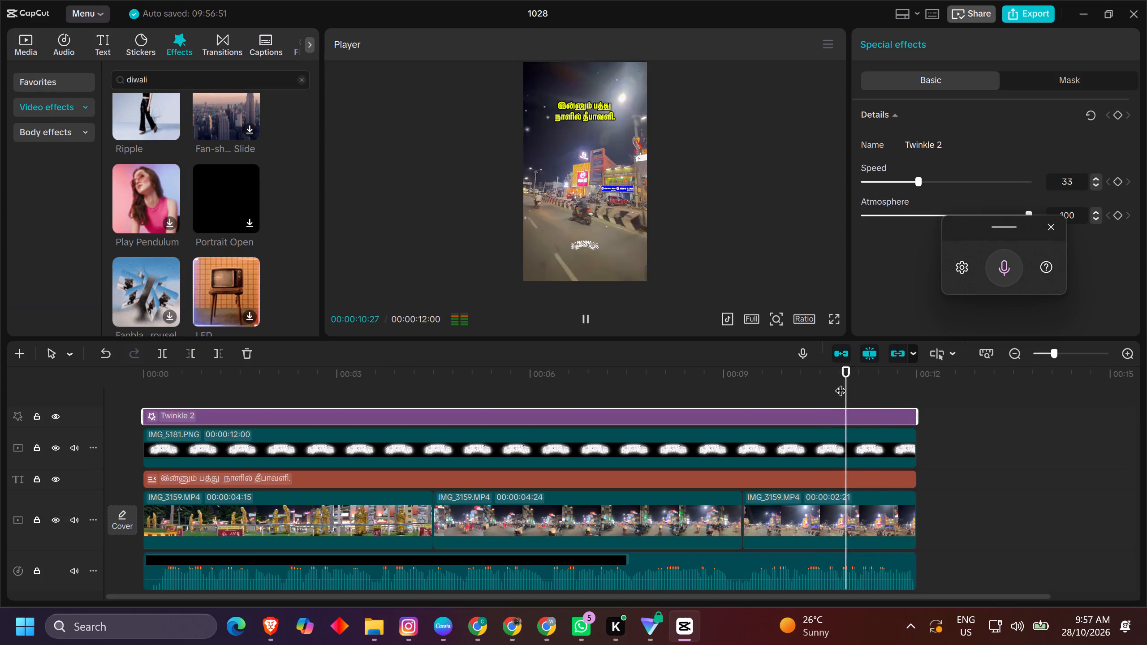
key(space)
click(705, 374)
drag(705, 374, 7, 331)
scroll(173, 242, down, 1)
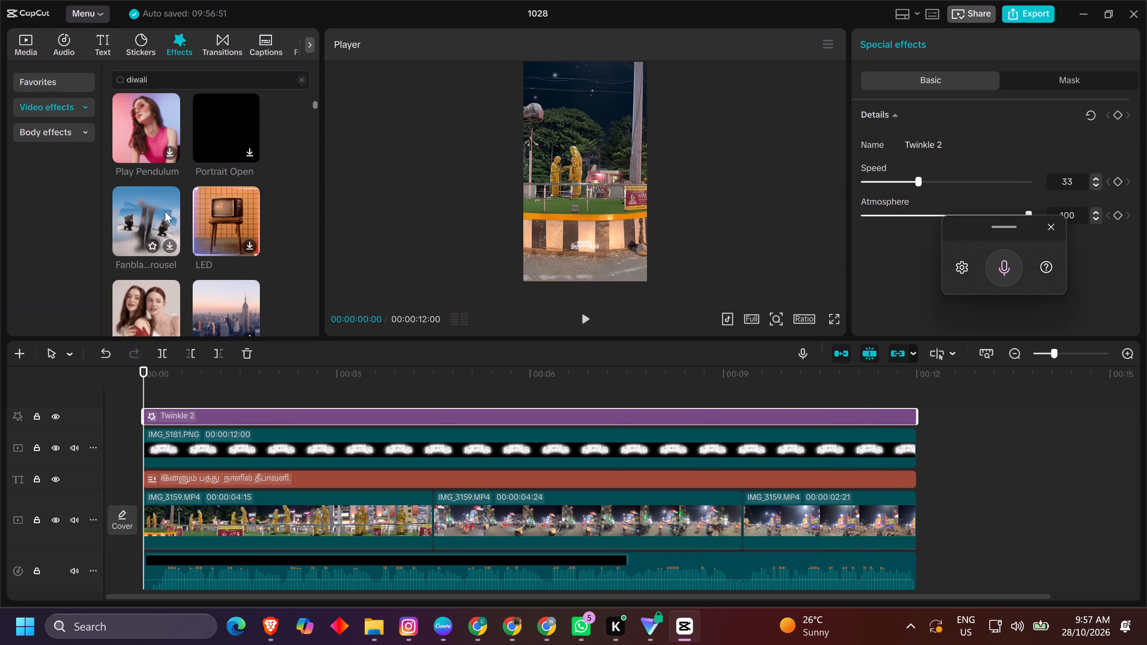
scroll(224, 213, down, 1)
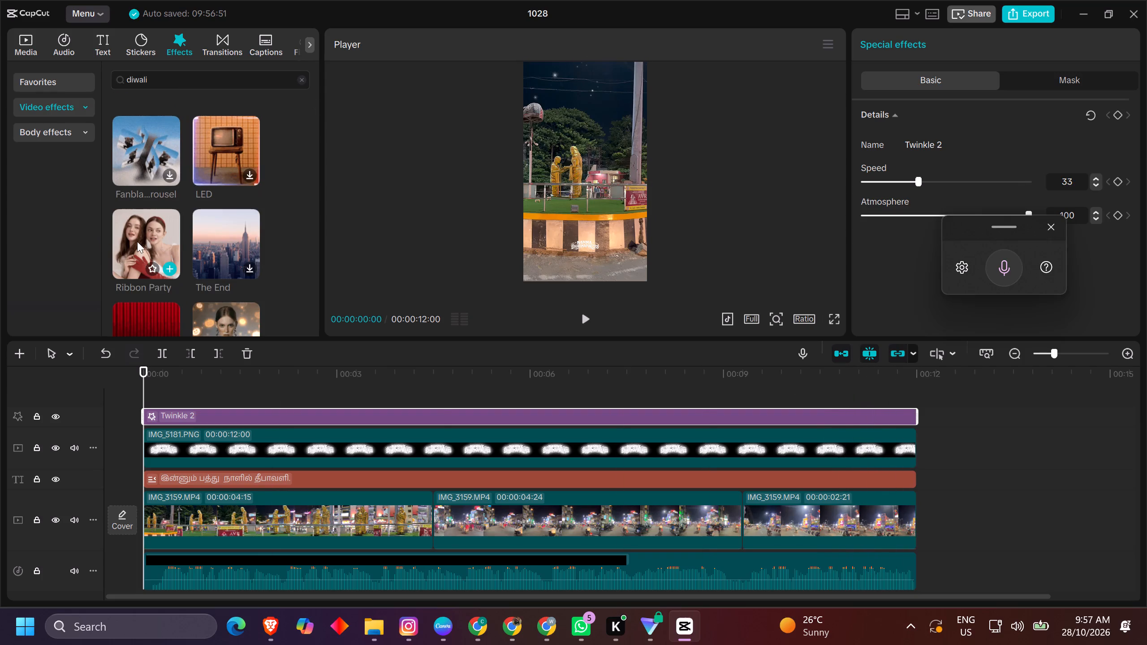
scroll(137, 241, down, 3)
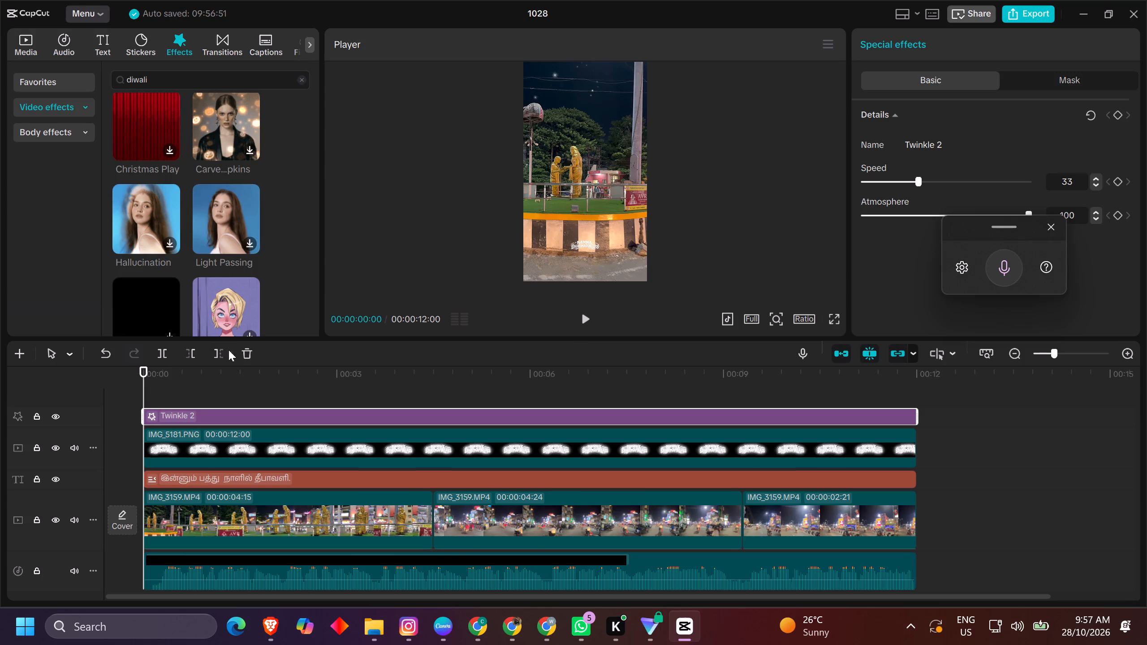
scroll(226, 184, up, 2)
Preview the Rotary Punch transition from the Trending transitions.
click(233, 54)
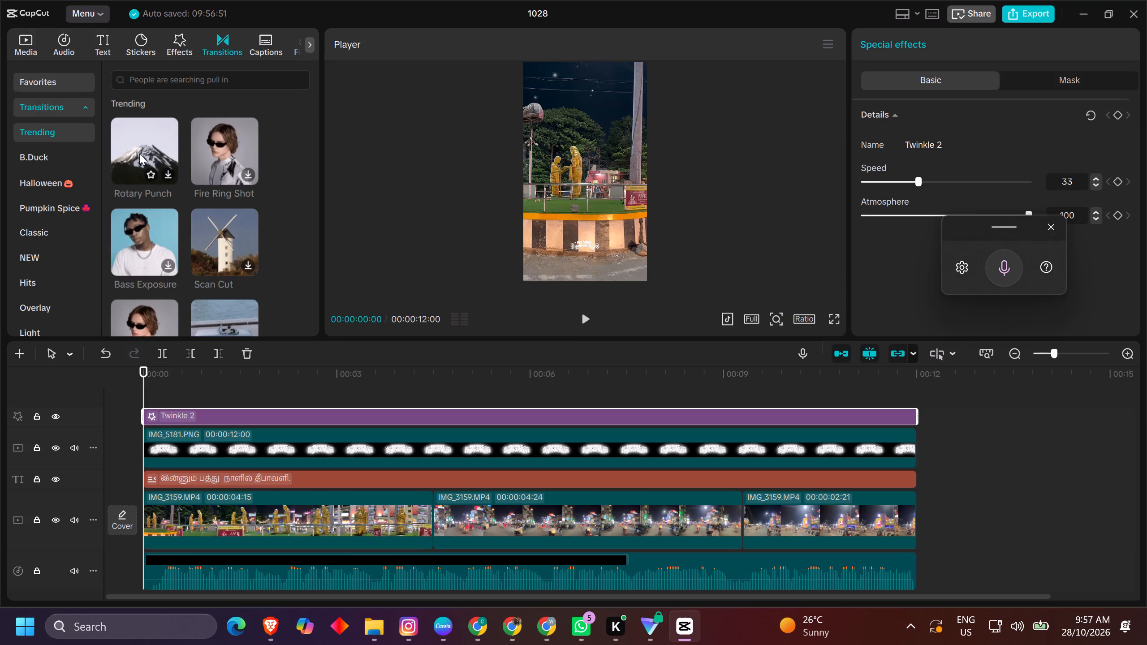
click(141, 154)
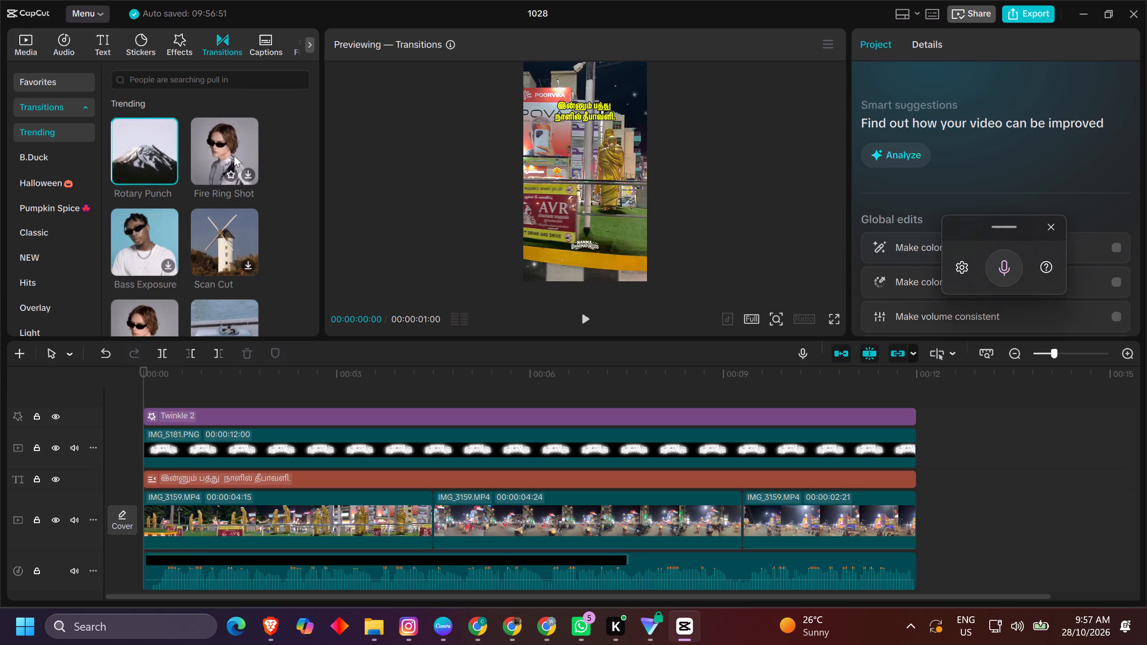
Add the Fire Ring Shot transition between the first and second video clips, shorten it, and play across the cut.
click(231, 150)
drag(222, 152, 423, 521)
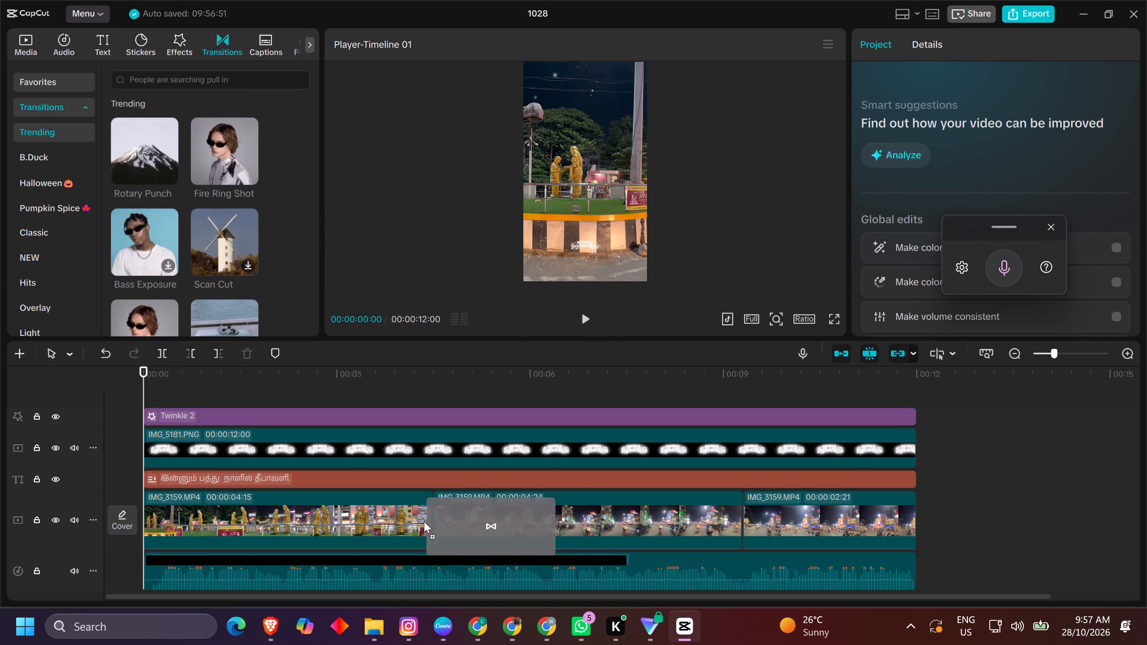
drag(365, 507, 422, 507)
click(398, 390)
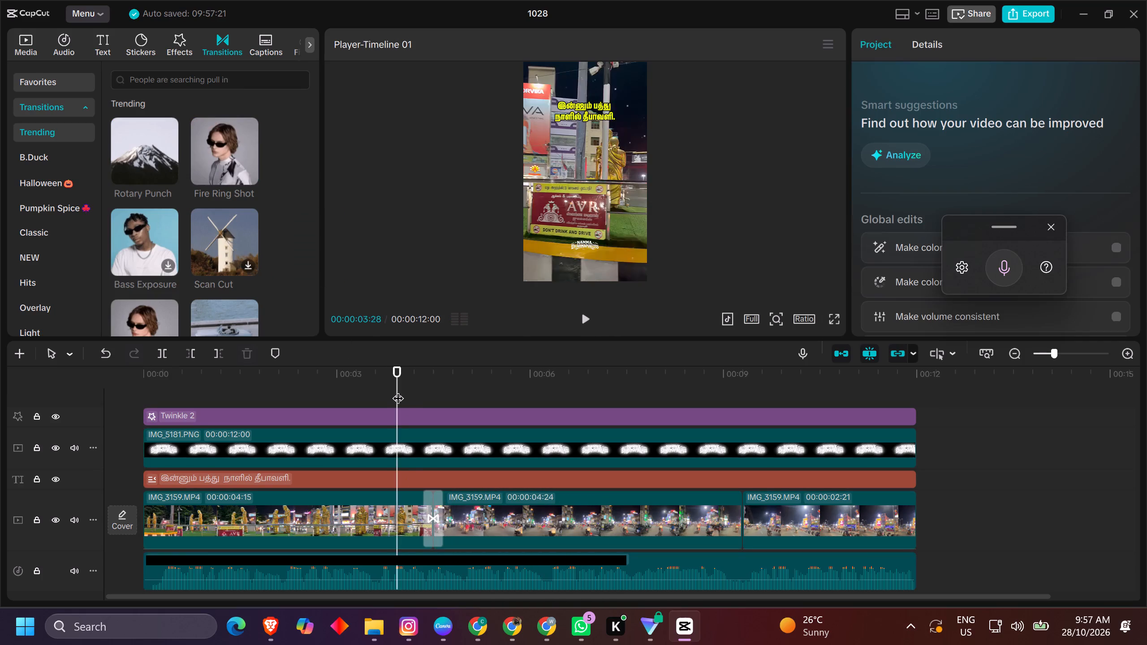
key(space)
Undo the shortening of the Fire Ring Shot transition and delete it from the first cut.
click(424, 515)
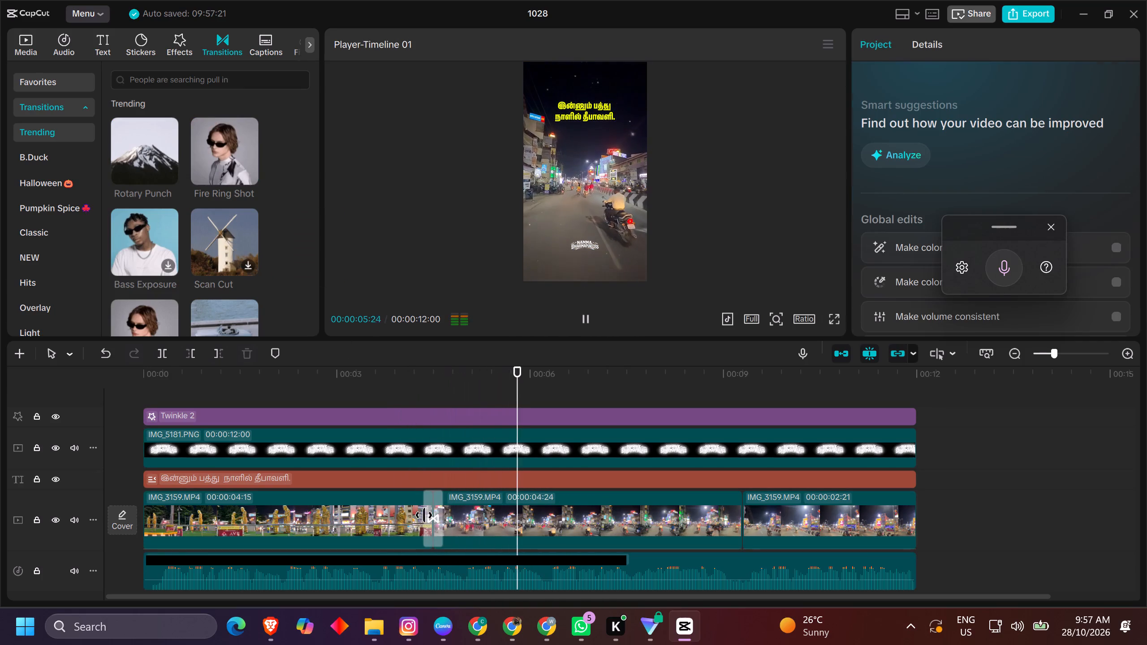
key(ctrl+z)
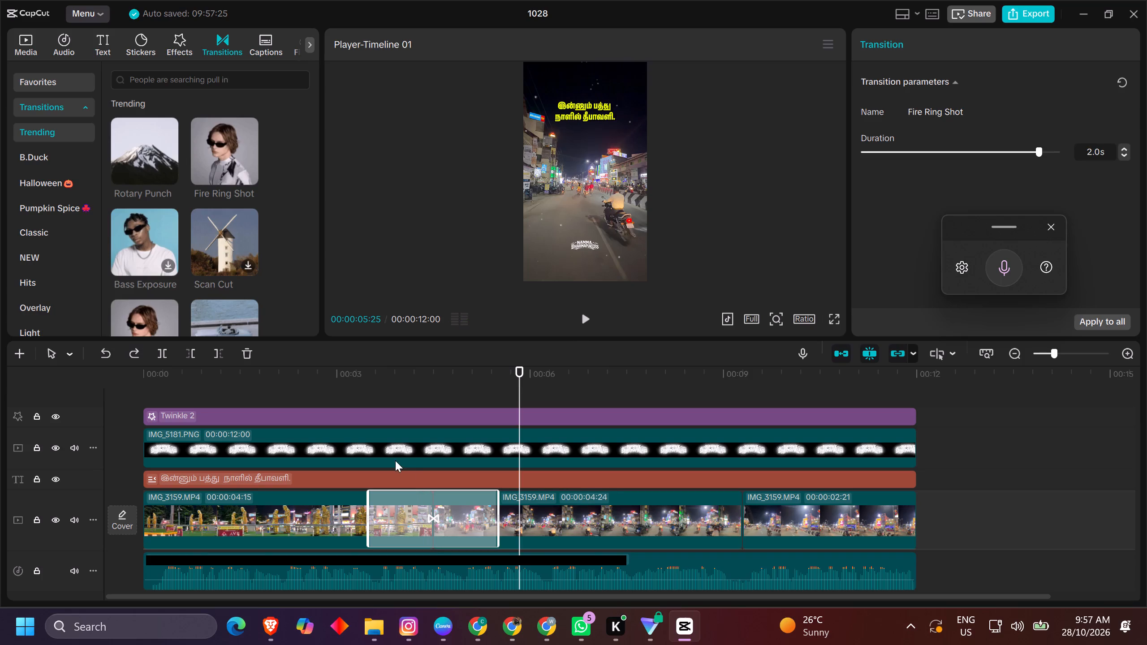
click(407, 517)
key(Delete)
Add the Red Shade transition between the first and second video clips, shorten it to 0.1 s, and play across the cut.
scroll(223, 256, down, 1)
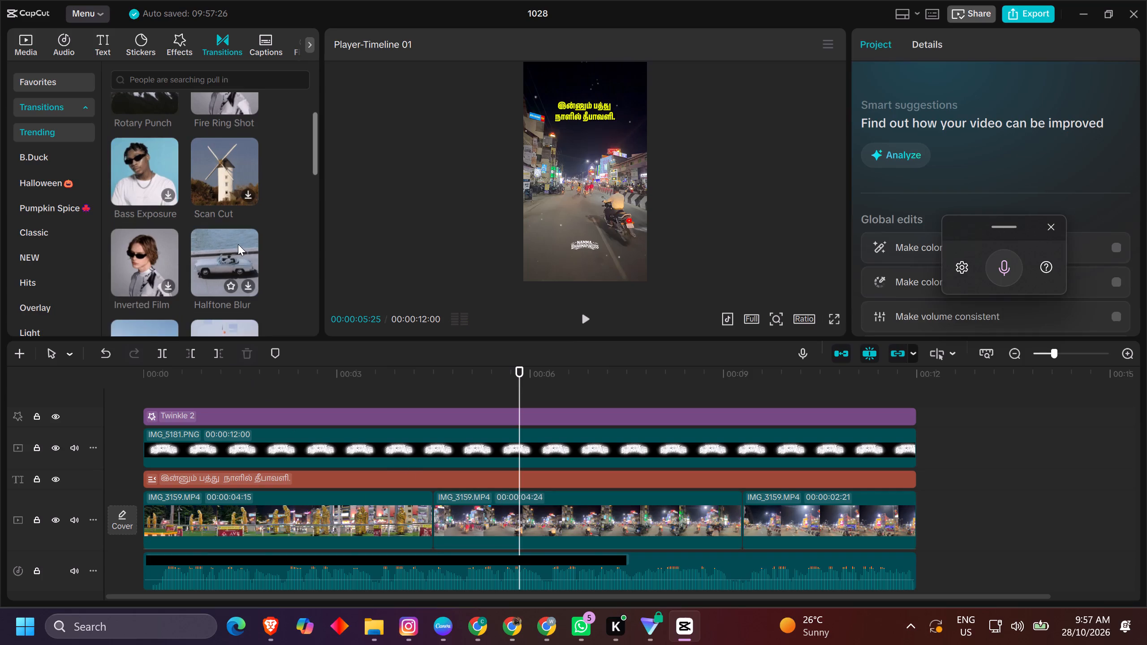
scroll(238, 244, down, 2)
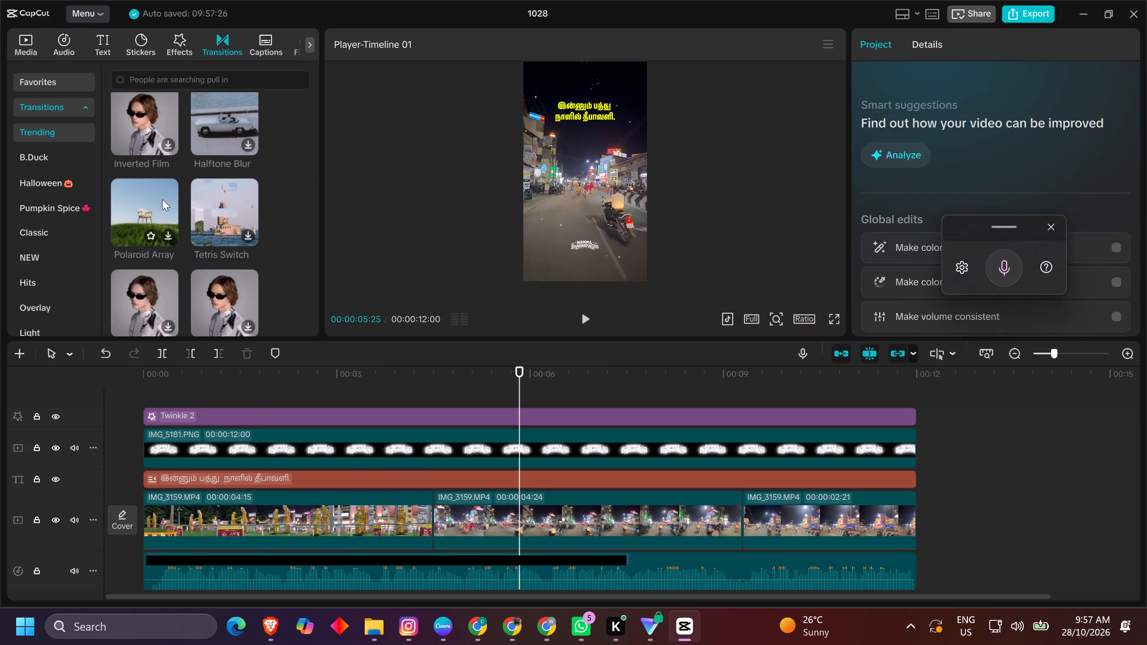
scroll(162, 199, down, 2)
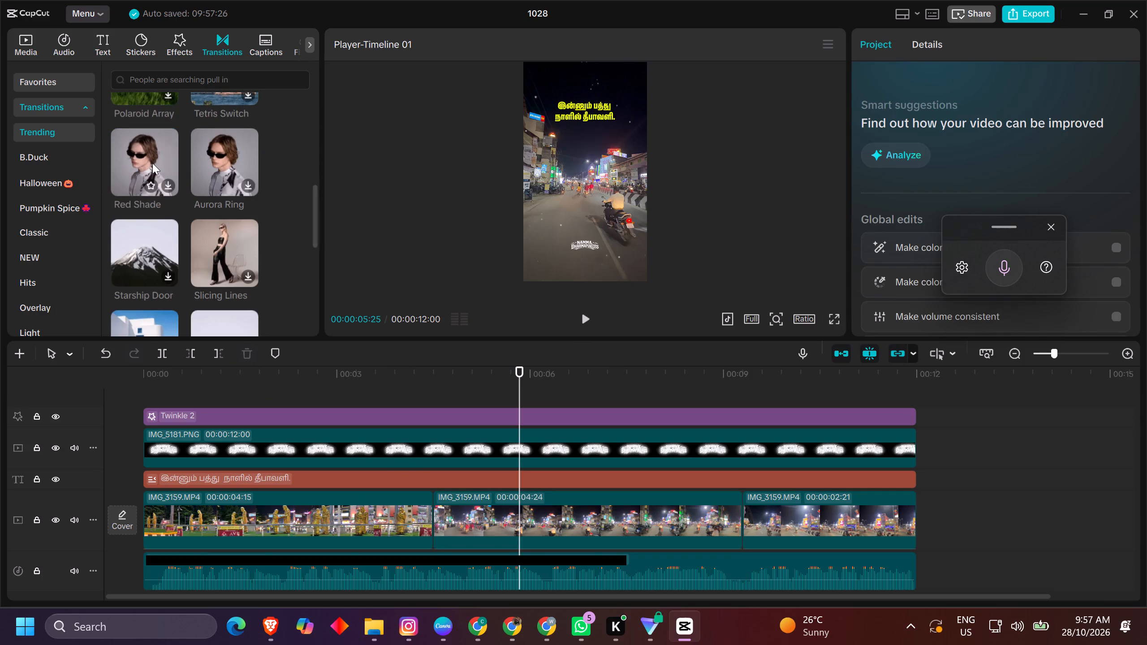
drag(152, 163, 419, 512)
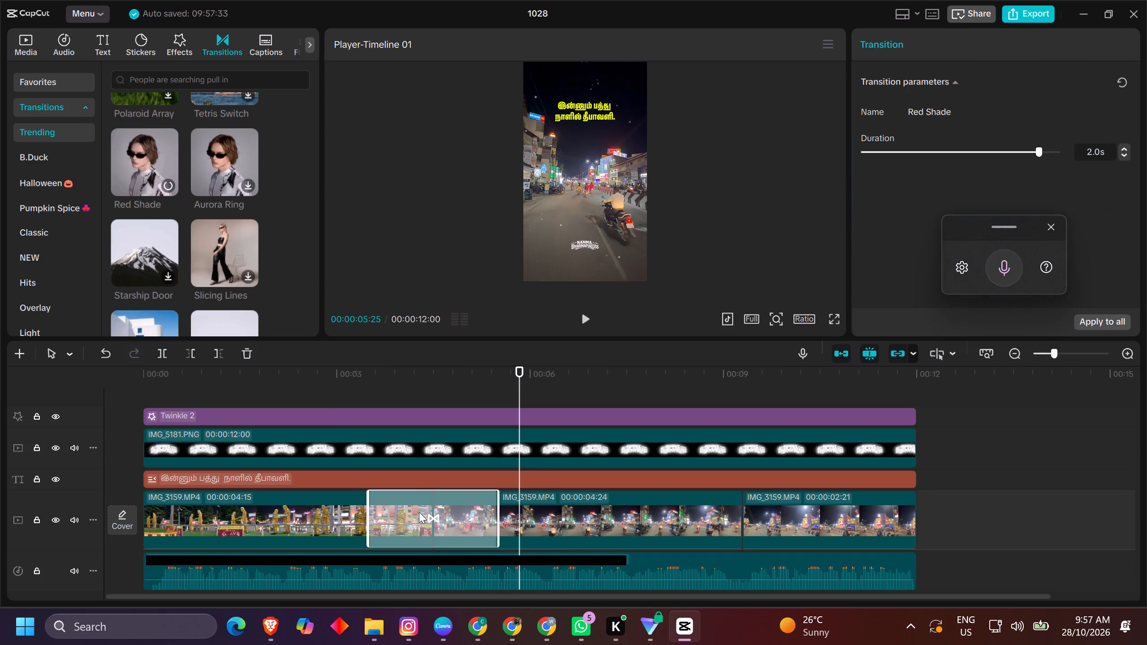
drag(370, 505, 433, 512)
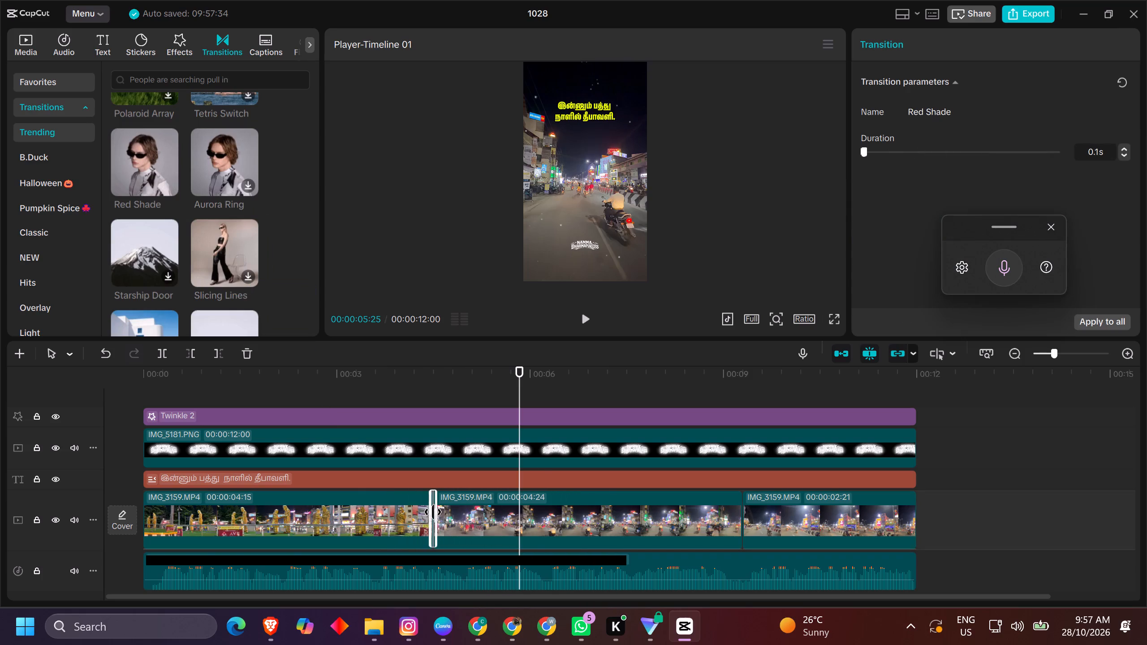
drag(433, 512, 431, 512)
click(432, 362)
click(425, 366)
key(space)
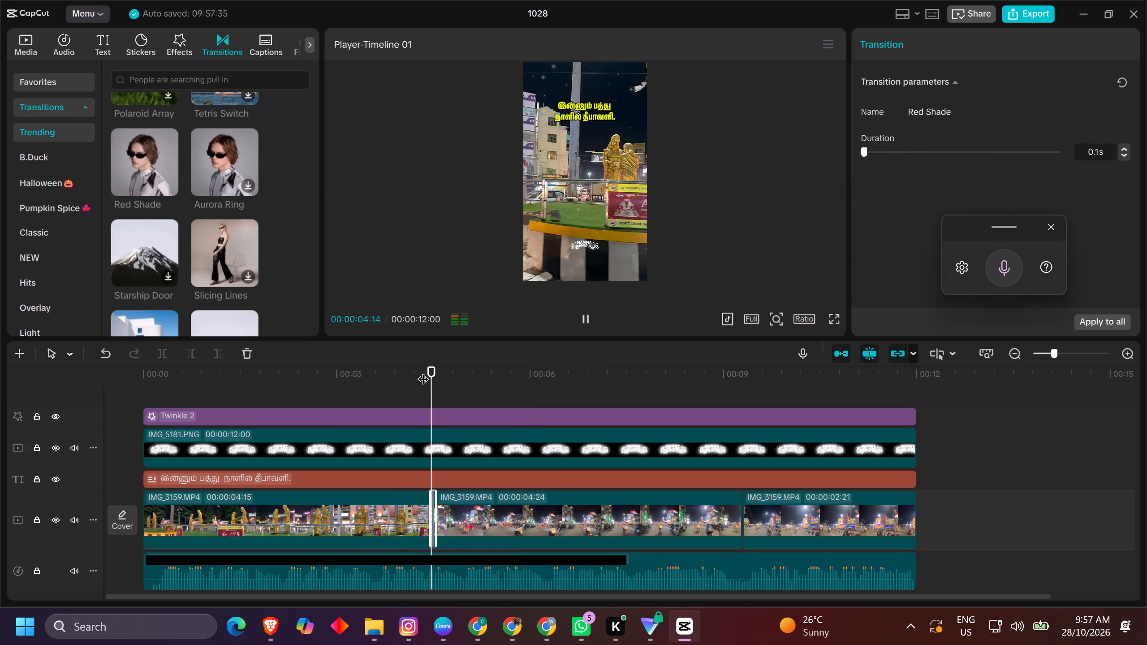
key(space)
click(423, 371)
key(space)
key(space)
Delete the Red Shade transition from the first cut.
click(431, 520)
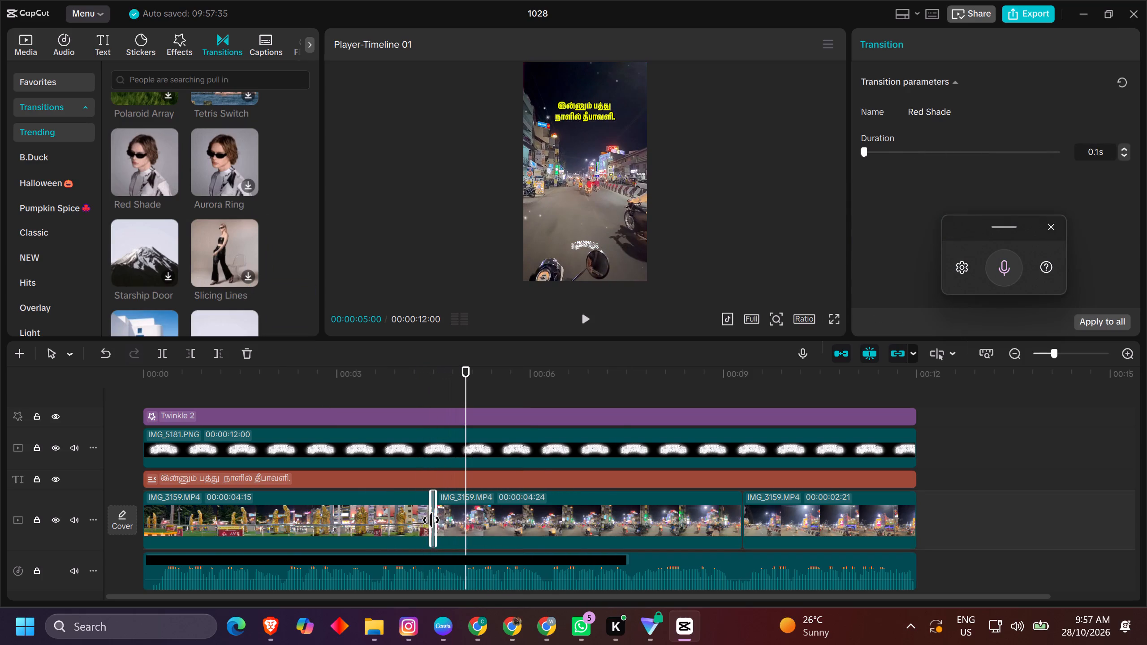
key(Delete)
Search the transitions for "diwali", add Wispy Wipe between the first and second video clips, shorten it to 0.2 s, and play the video.
click(194, 79)
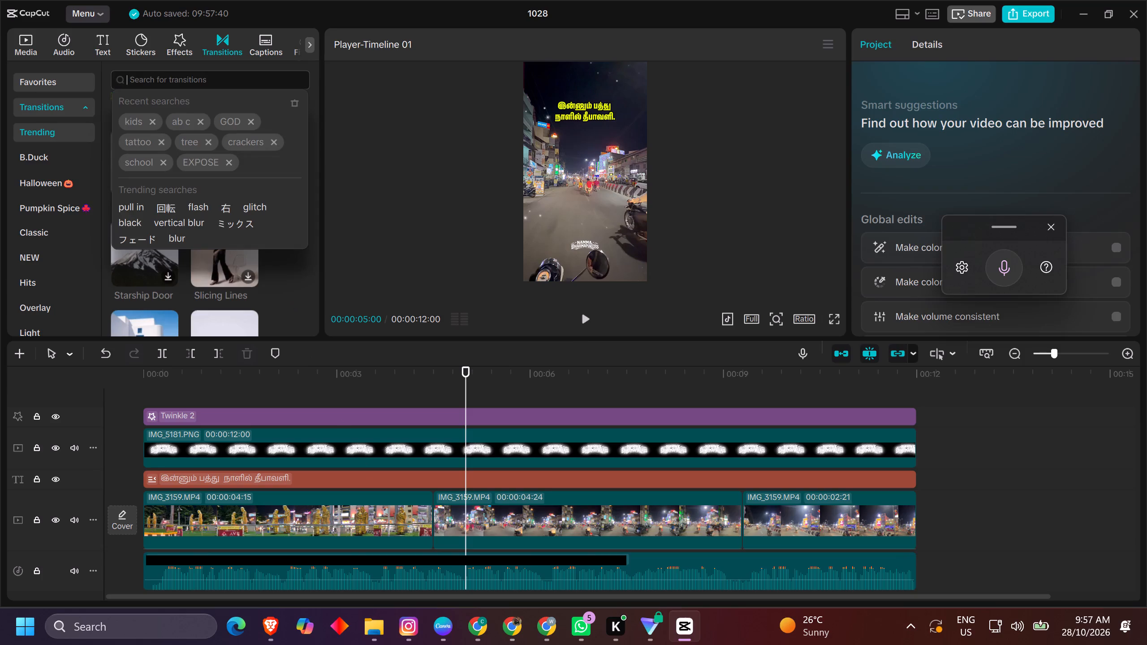
text(diwali)
key(Return)
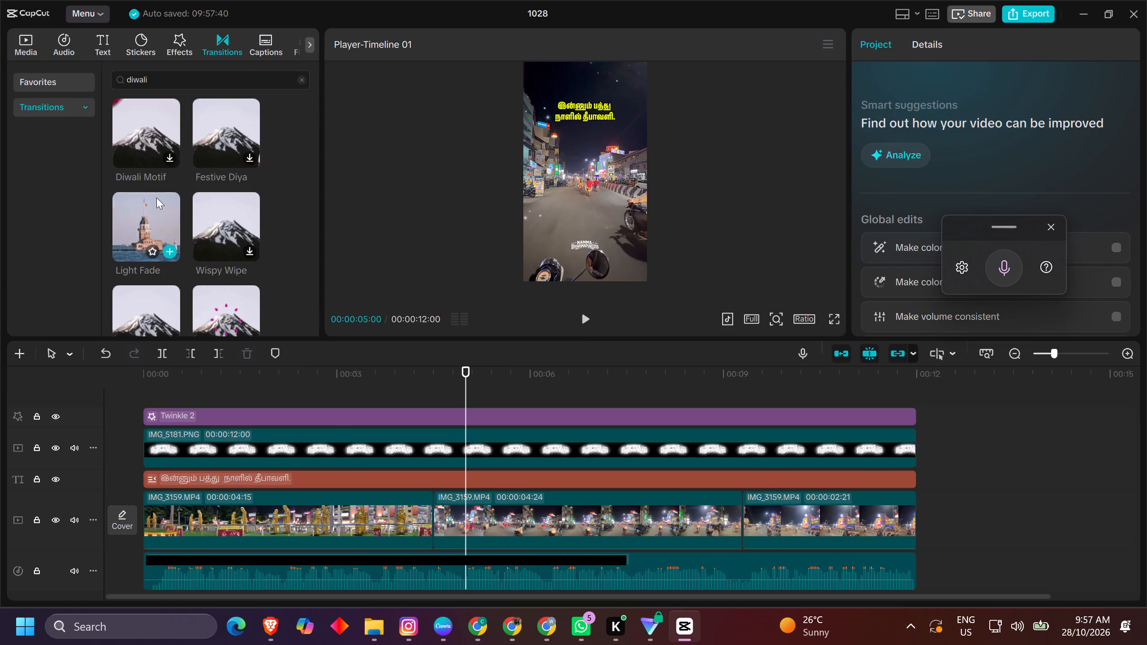
drag(212, 217, 431, 517)
drag(367, 514, 427, 526)
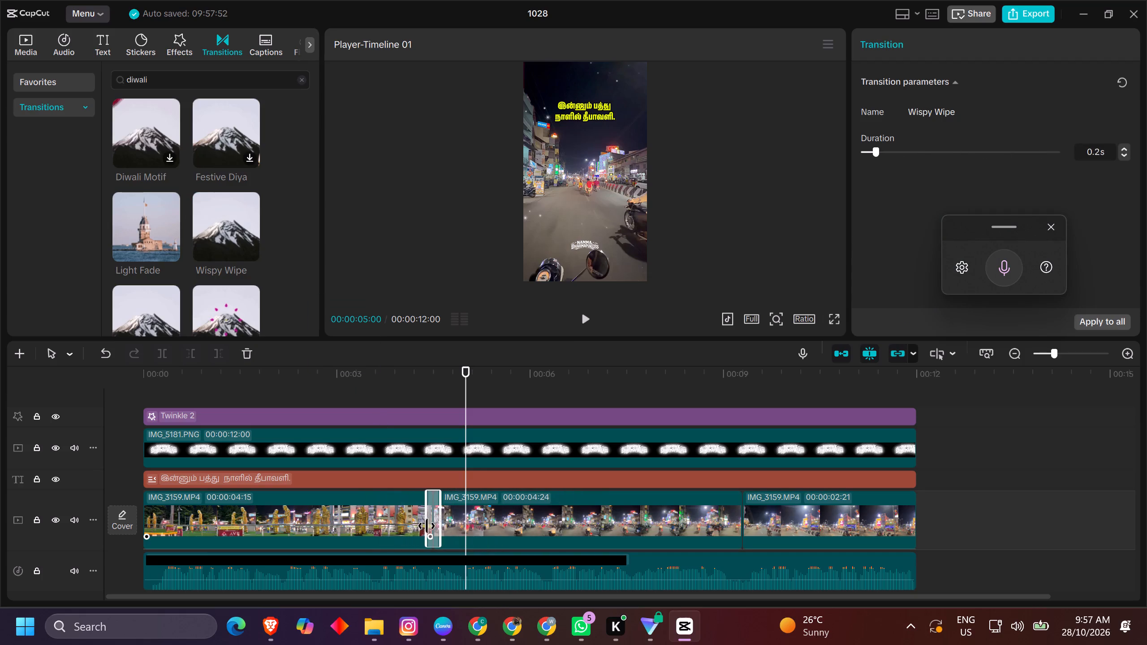
drag(427, 526, 427, 525)
click(412, 392)
key(space)
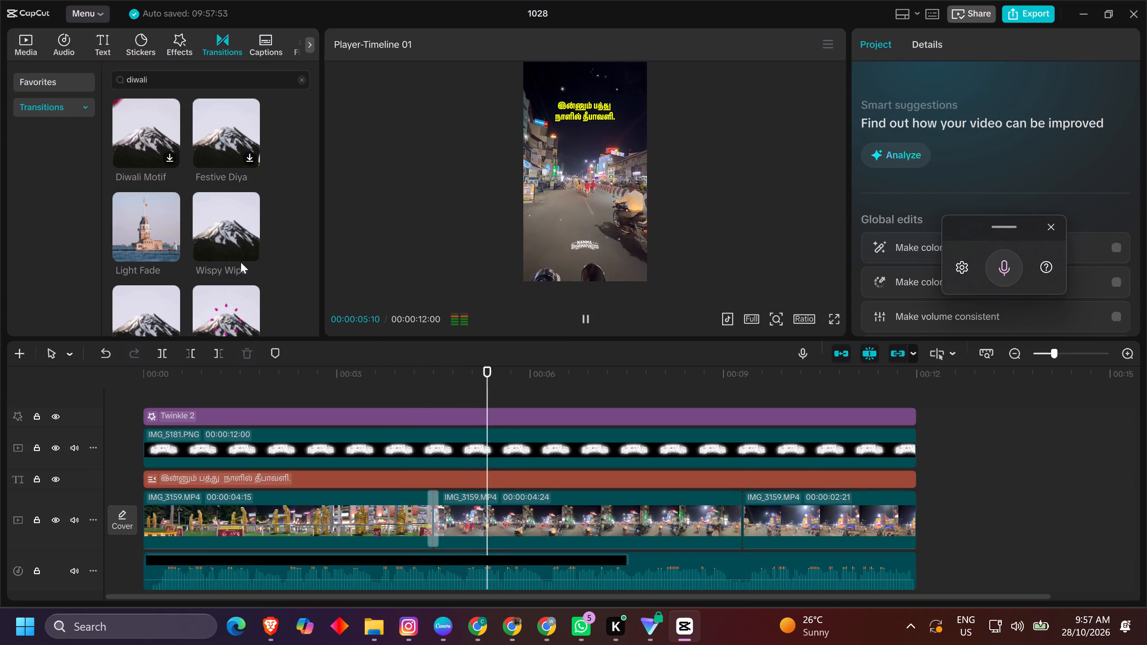
Add the Wispy Wipe transition between the second and third video clips, shorten it to 0.1 s, and play across the cut.
drag(229, 221, 698, 509)
drag(697, 507, 736, 512)
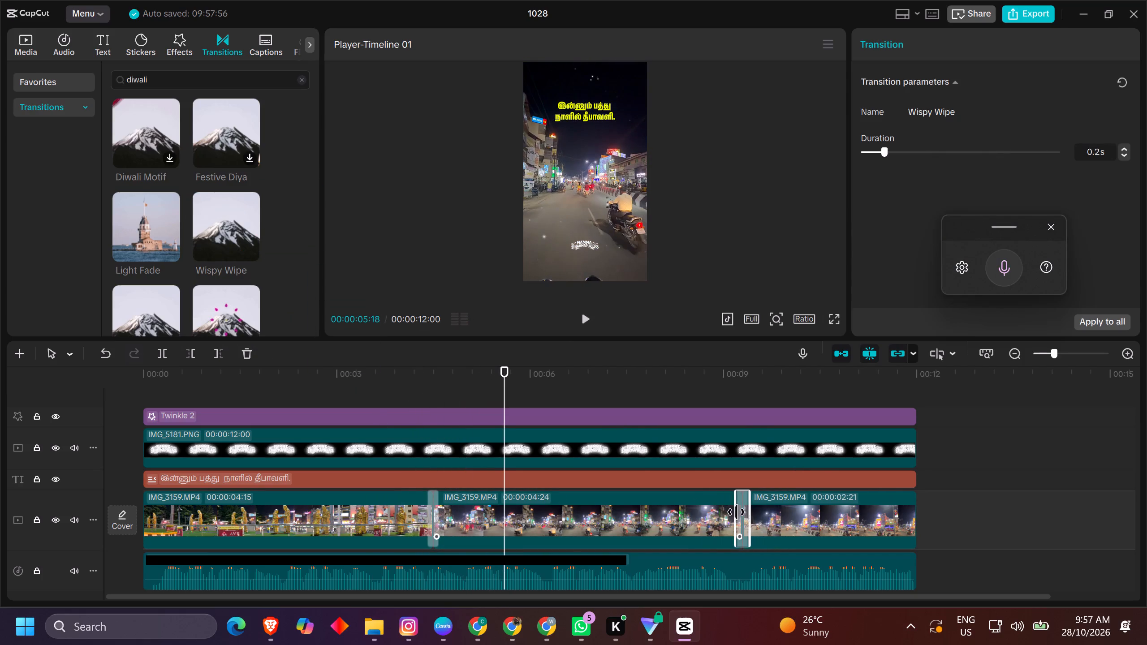
drag(736, 512, 739, 512)
click(716, 387)
key(space)
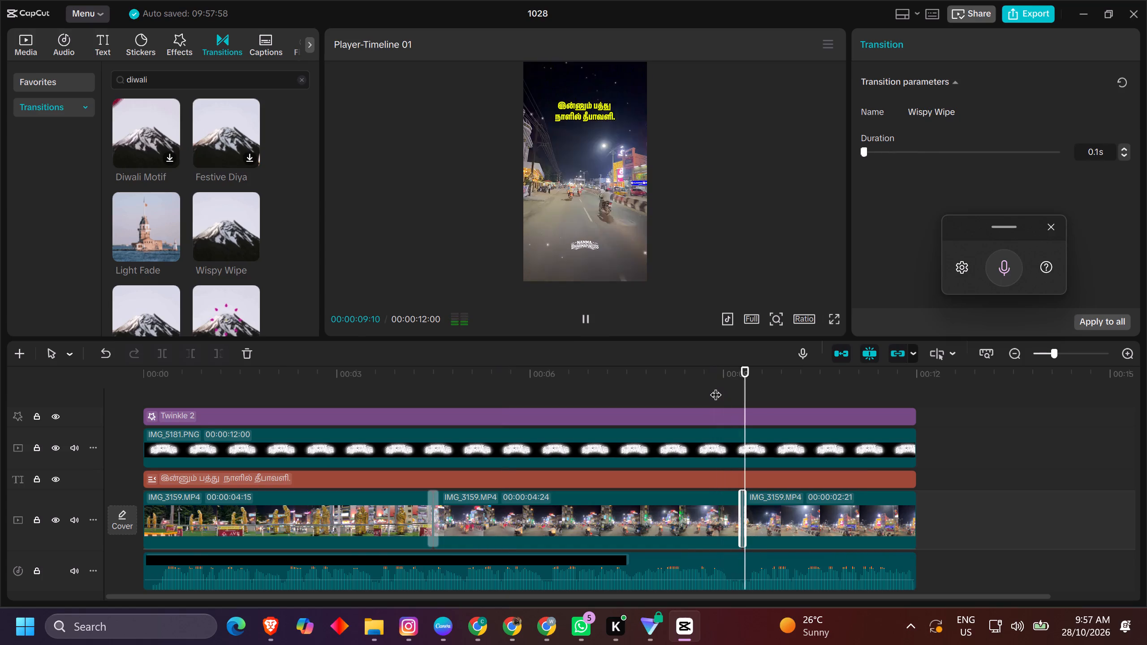
key(space)
Lengthen the Wispy Wipe transition at the second cut to 0.3 s and play the video across it.
drag(737, 510, 732, 512)
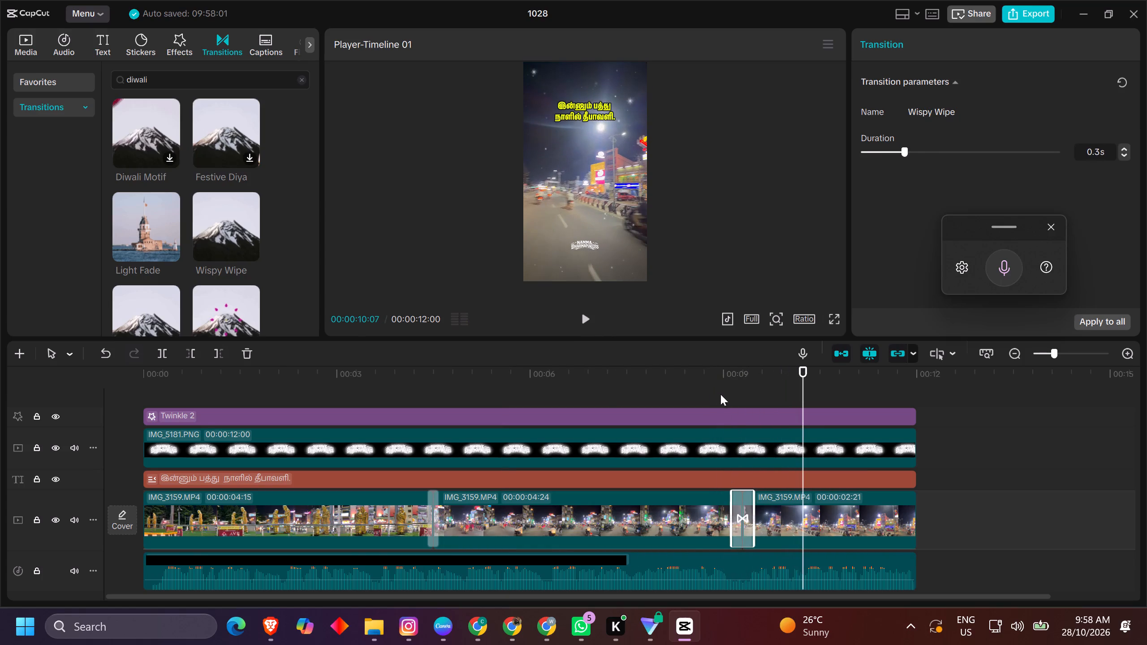
click(720, 394)
key(space)
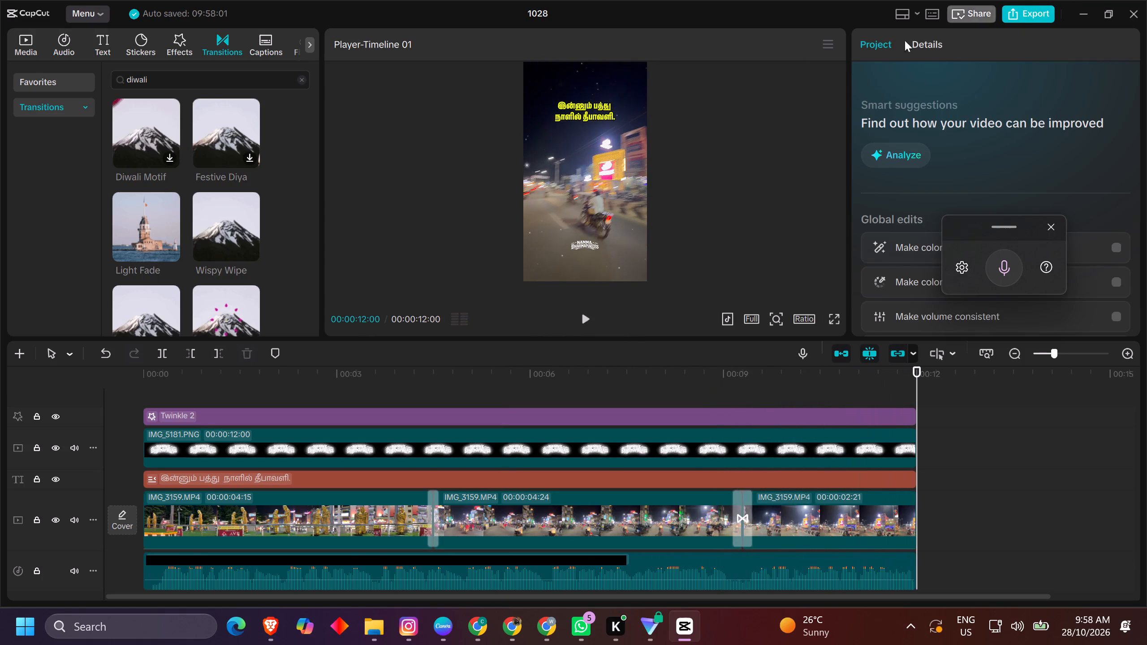
Play the whole video from the start while looking through the "diwali" transitions and video effects.
click(769, 413)
click(765, 380)
drag(764, 380, 0, 394)
key(space)
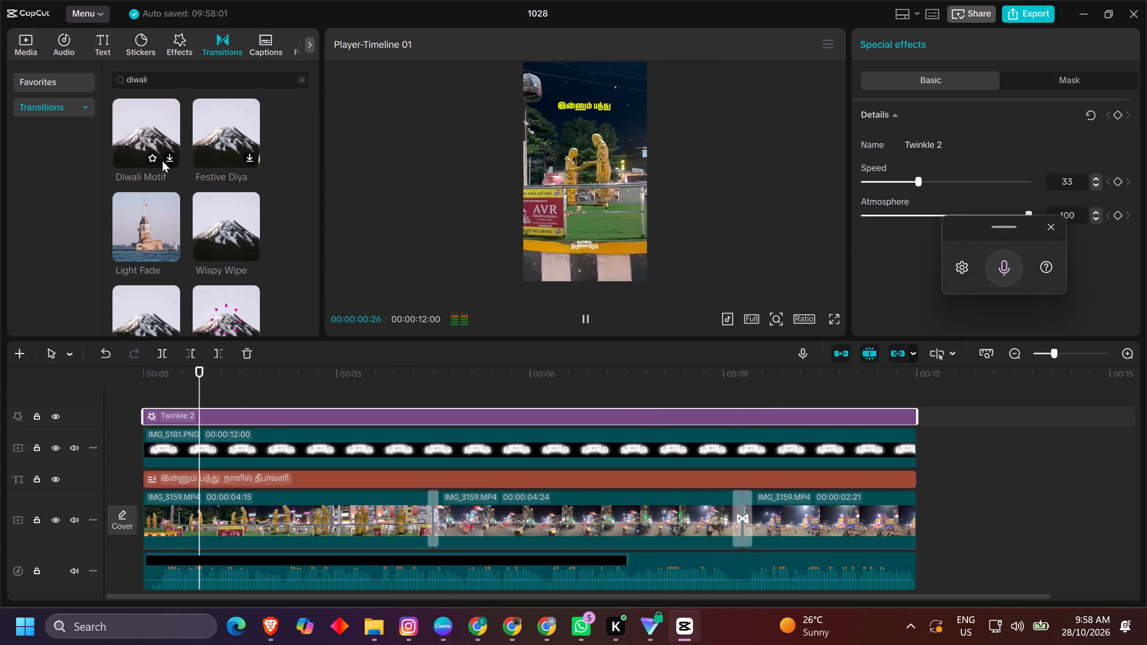
scroll(198, 202, down, 4)
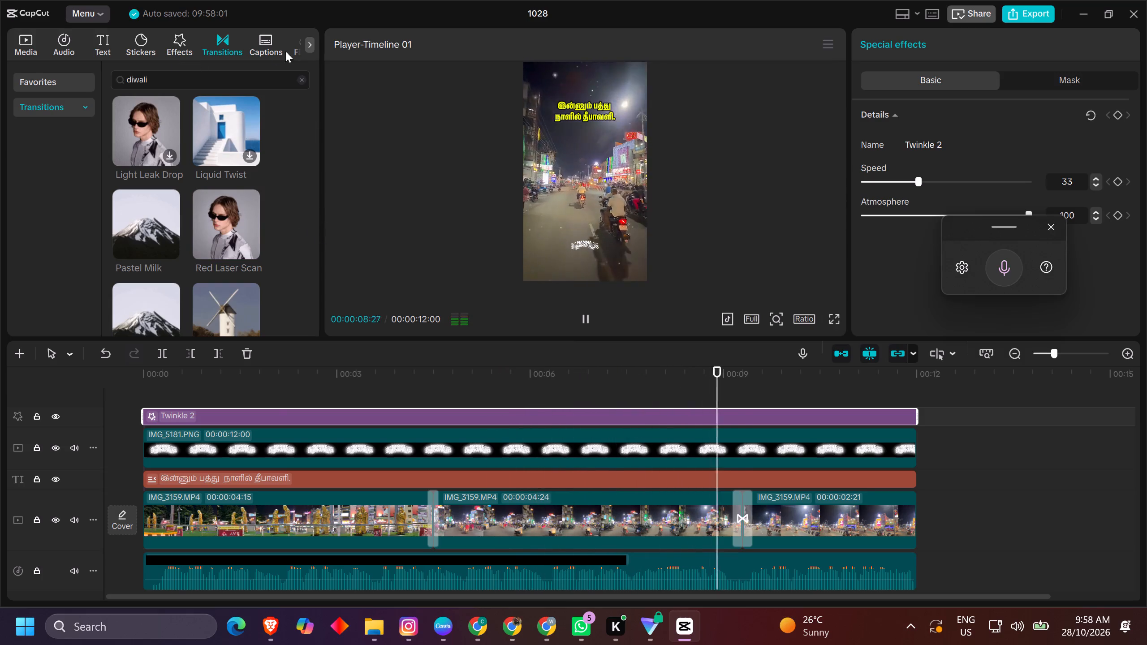
click(181, 37)
scroll(214, 258, down, 4)
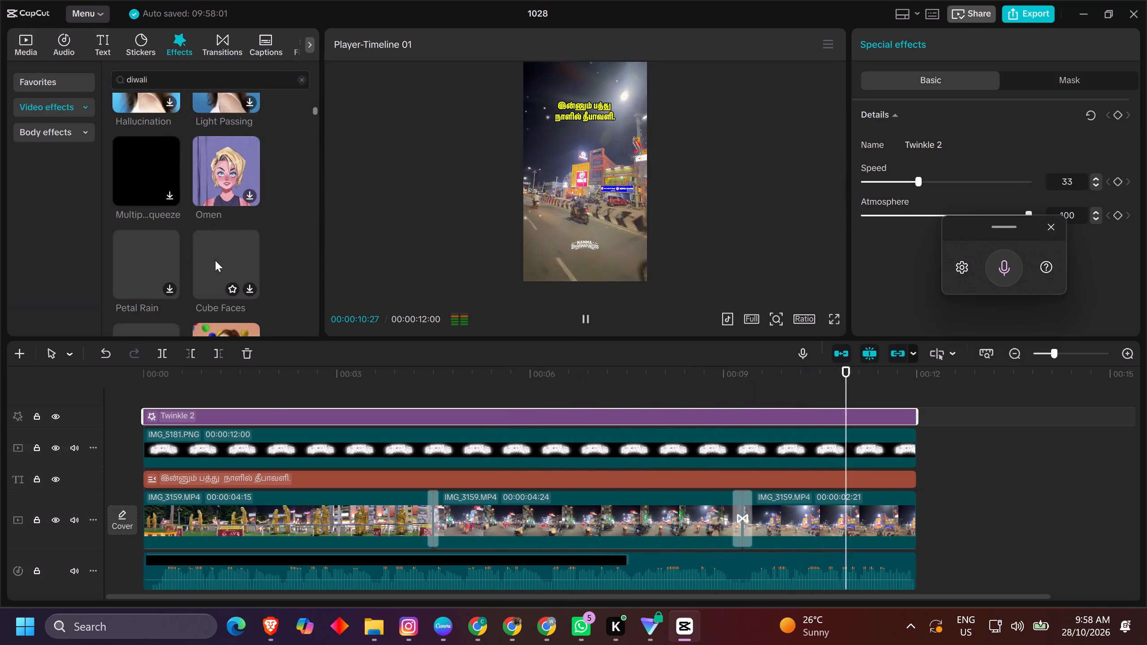
scroll(207, 279, down, 1)
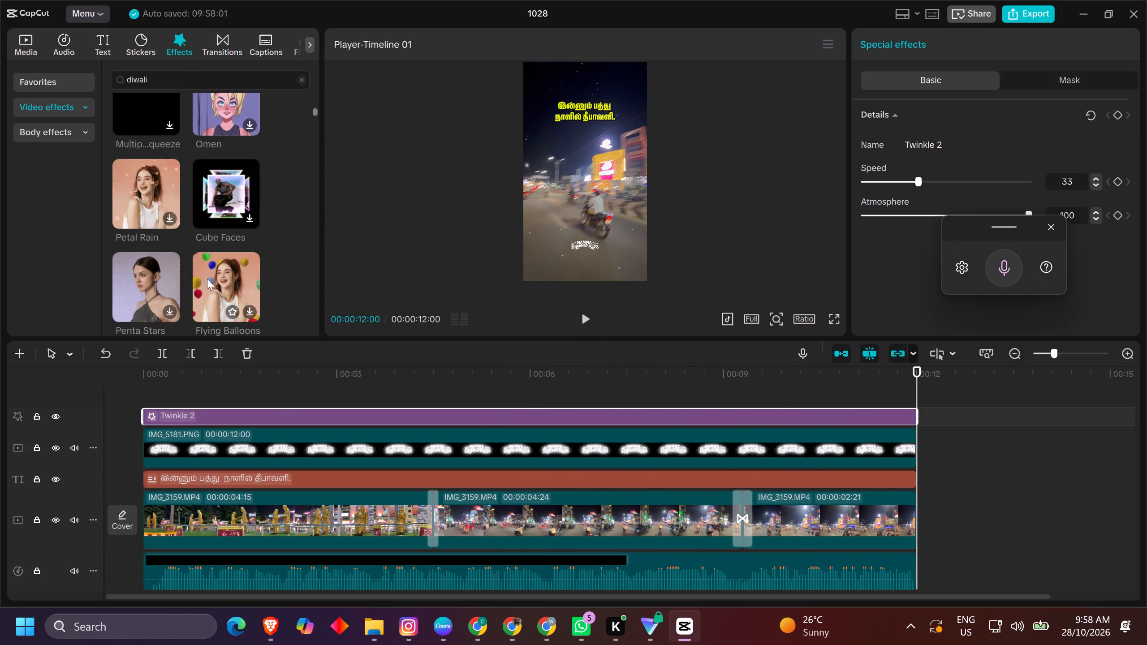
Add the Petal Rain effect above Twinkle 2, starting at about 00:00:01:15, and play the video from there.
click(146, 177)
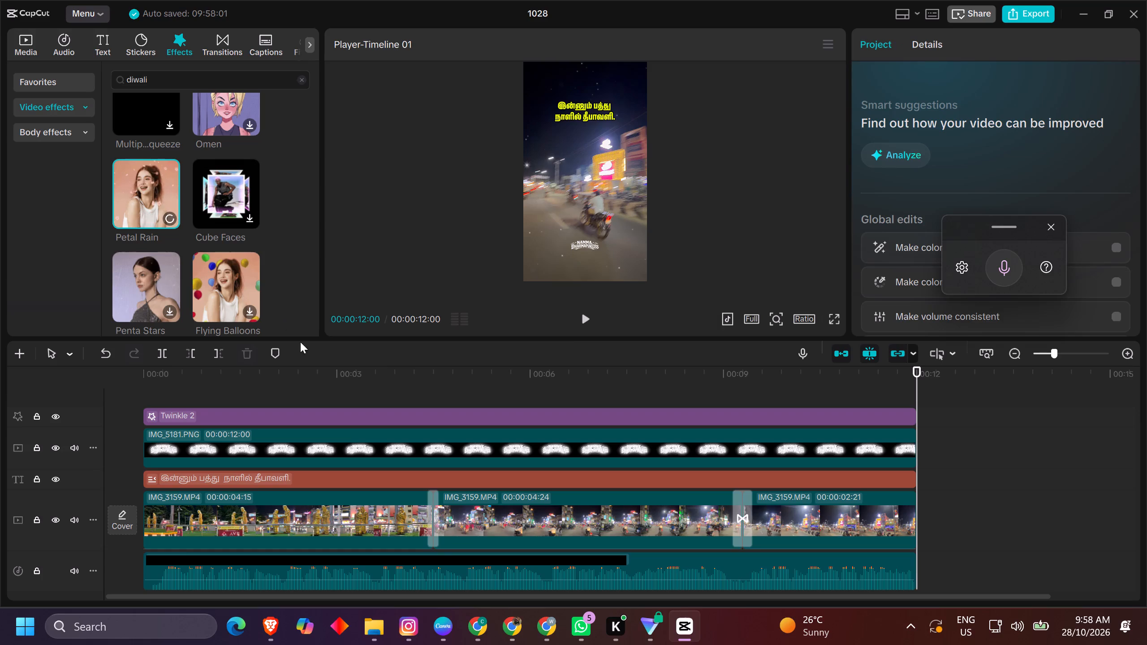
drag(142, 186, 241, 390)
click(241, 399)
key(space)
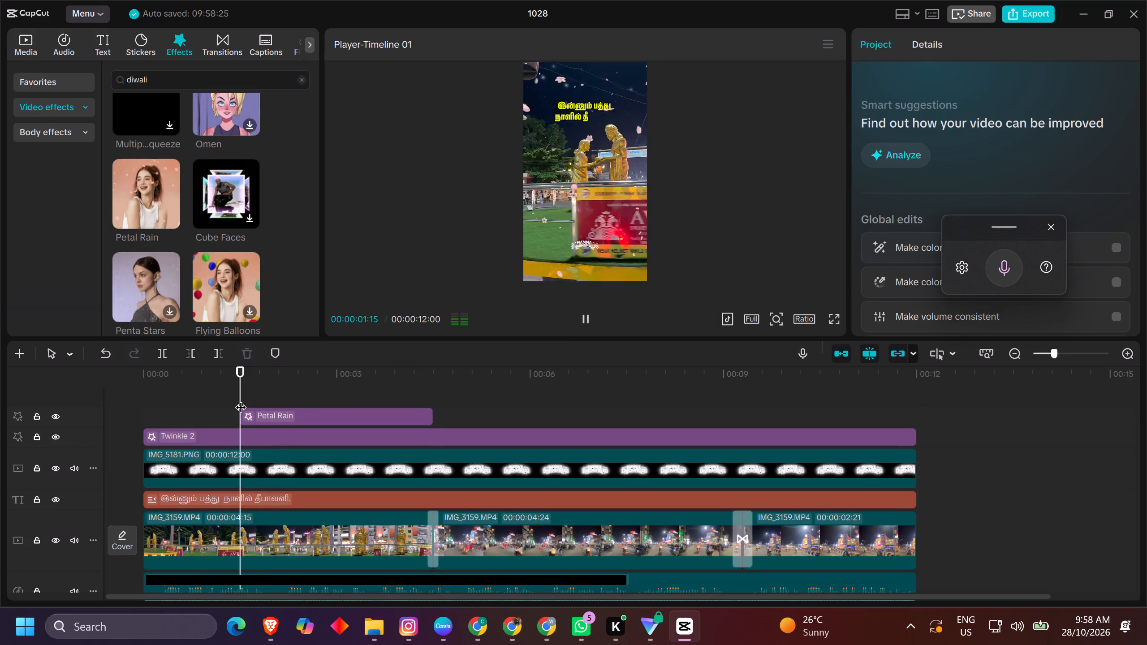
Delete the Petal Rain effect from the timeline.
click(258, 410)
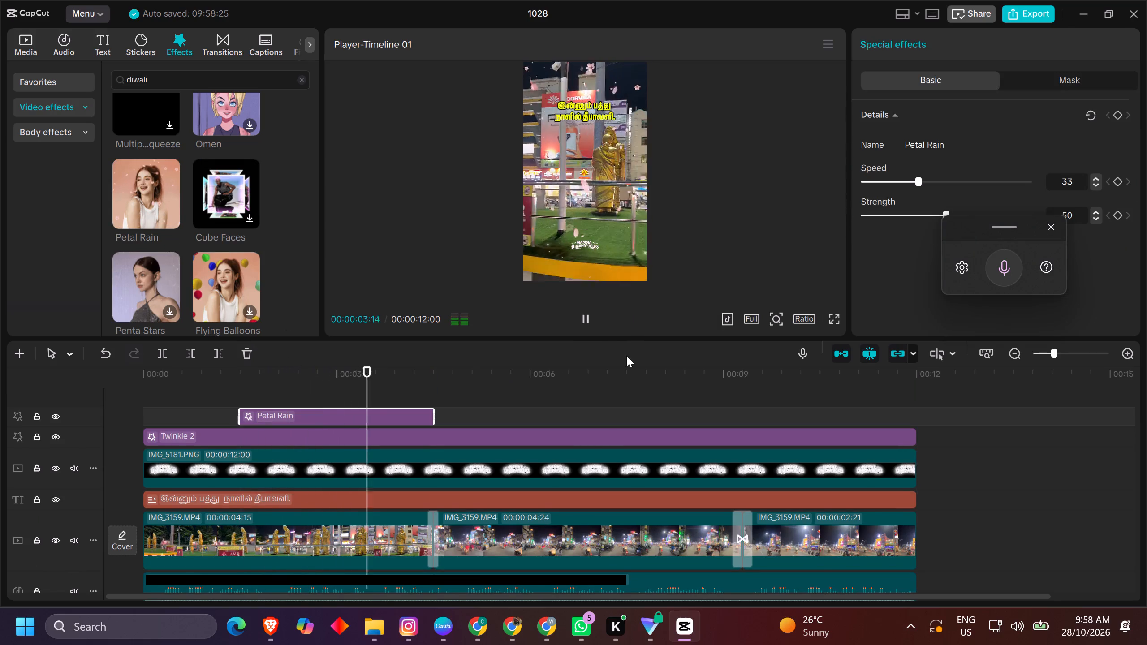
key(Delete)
Select the Tamil caption, check it in full-screen playback, and move it slightly higher in the frame.
click(591, 117)
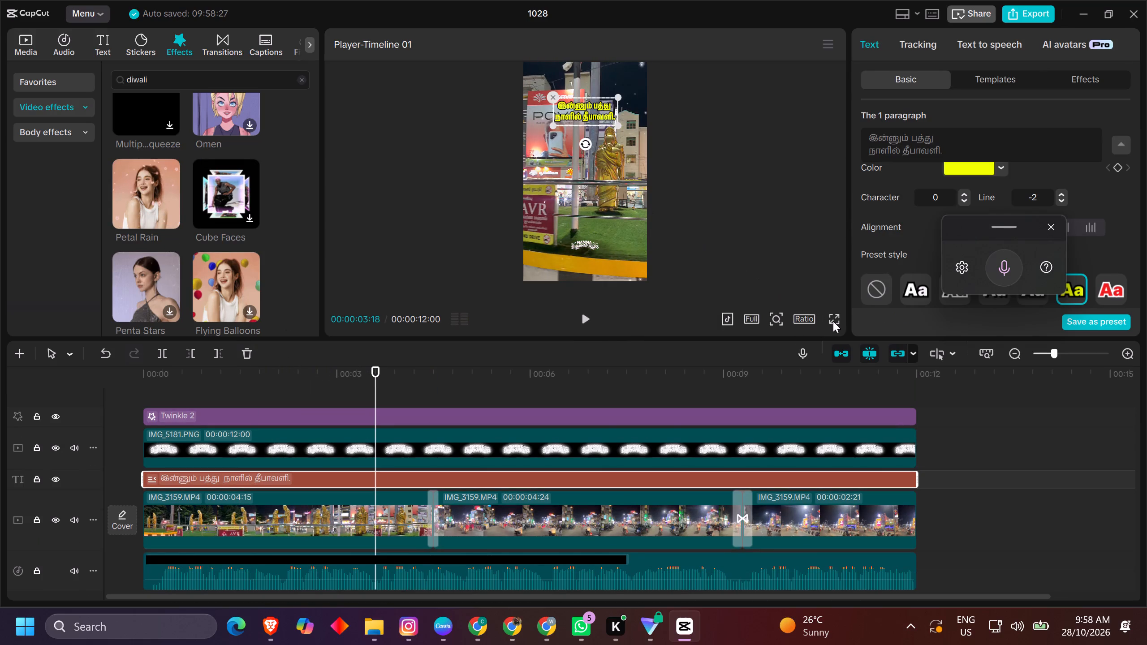
click(833, 321)
key(space)
key(Escape)
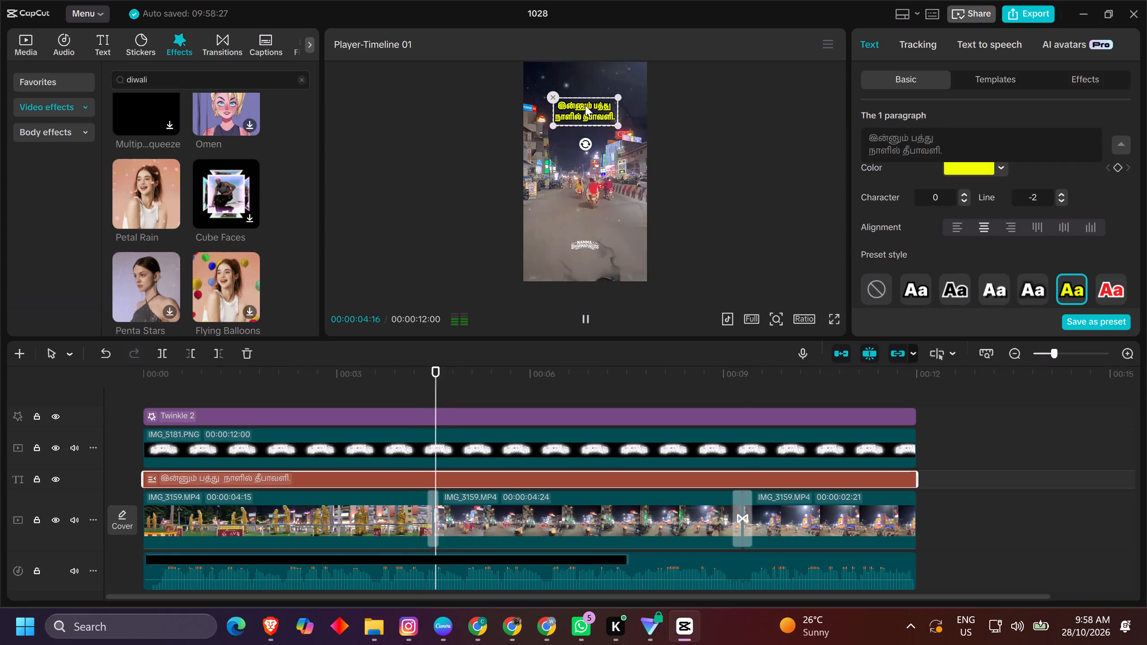
drag(589, 109, 587, 103)
Apply the fourth preset style, with white lettering, to the Tamil caption and check it in full-screen playback.
scroll(1136, 290, down, 2)
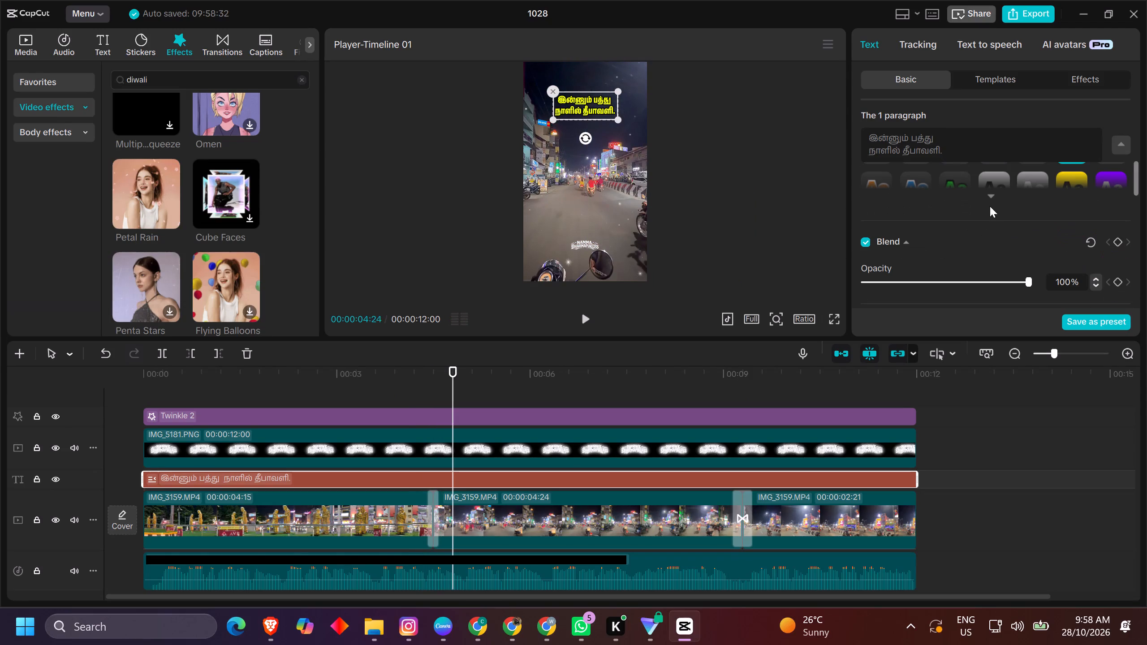
click(985, 201)
scroll(986, 239, up, 3)
scroll(986, 239, down, 2)
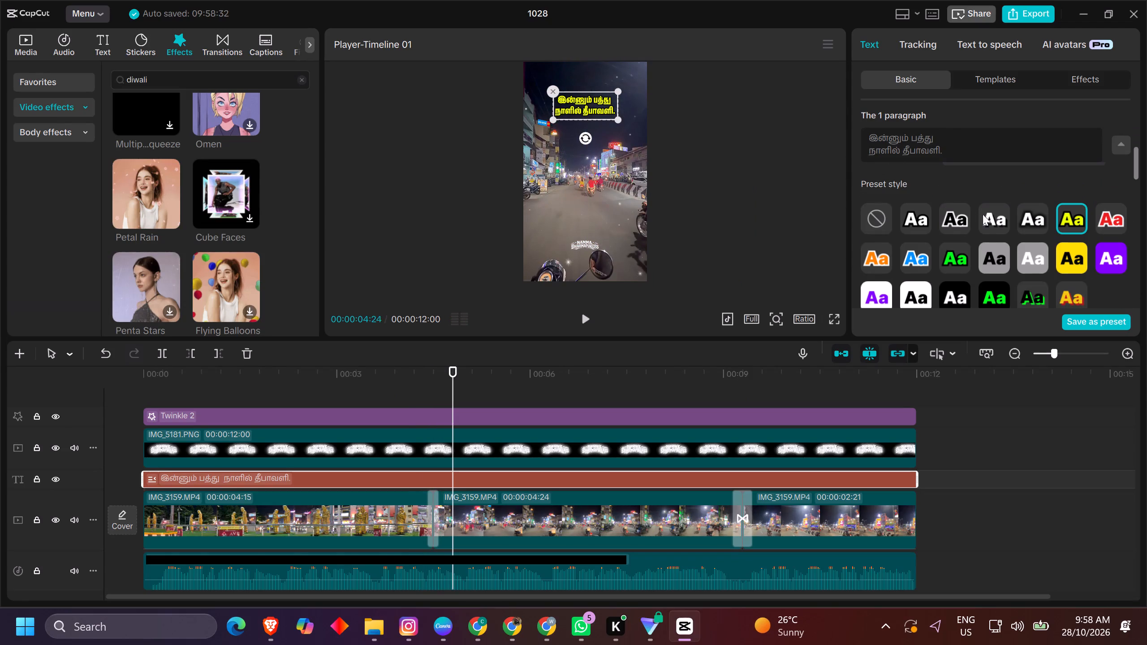
click(997, 221)
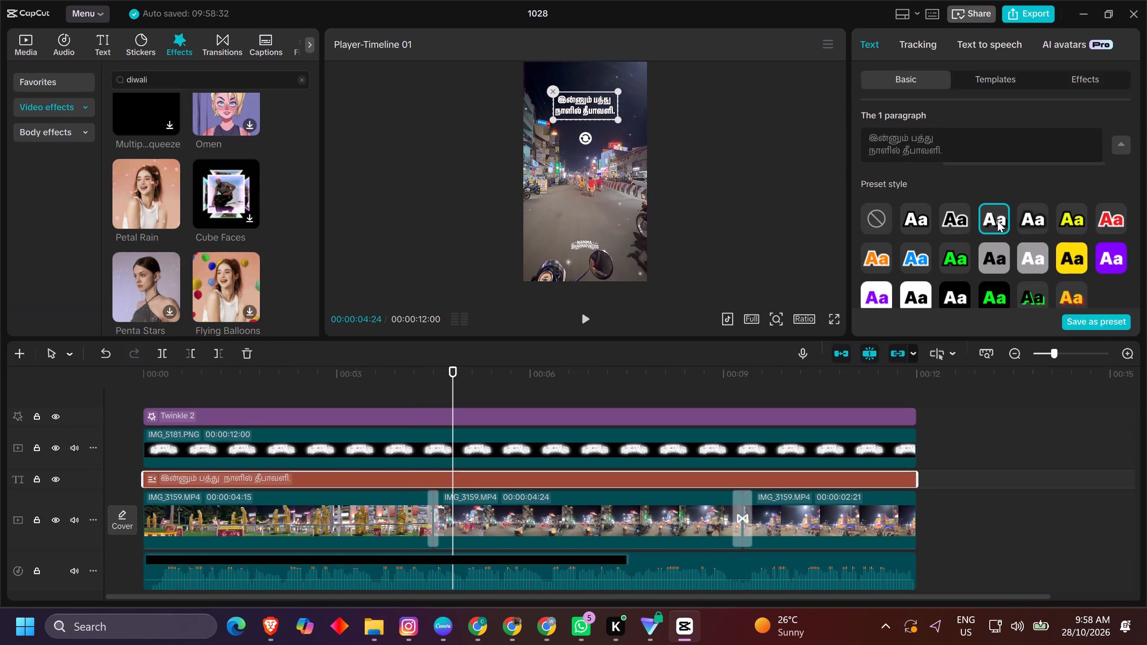
scroll(995, 221, up, 1)
click(832, 314)
key(space)
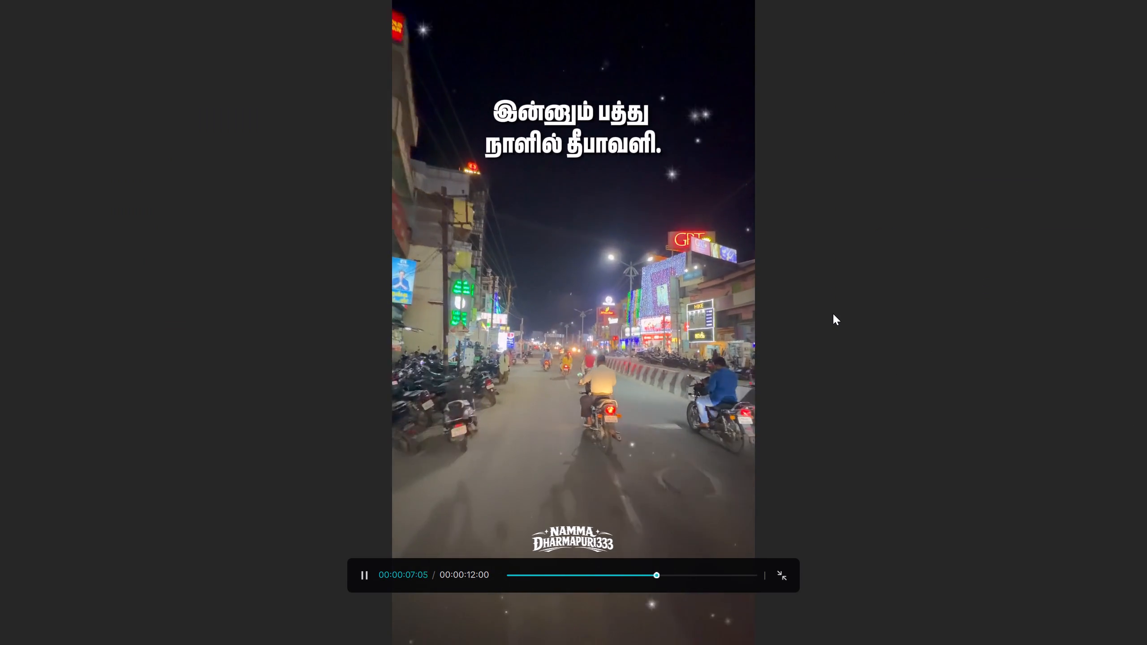
key(Escape)
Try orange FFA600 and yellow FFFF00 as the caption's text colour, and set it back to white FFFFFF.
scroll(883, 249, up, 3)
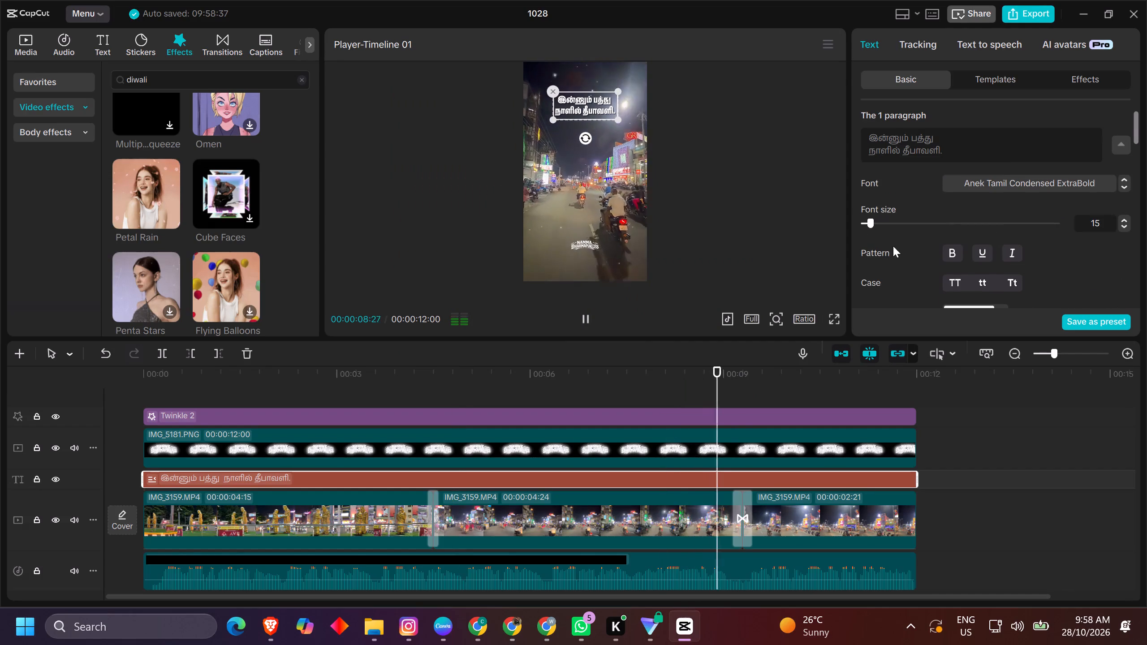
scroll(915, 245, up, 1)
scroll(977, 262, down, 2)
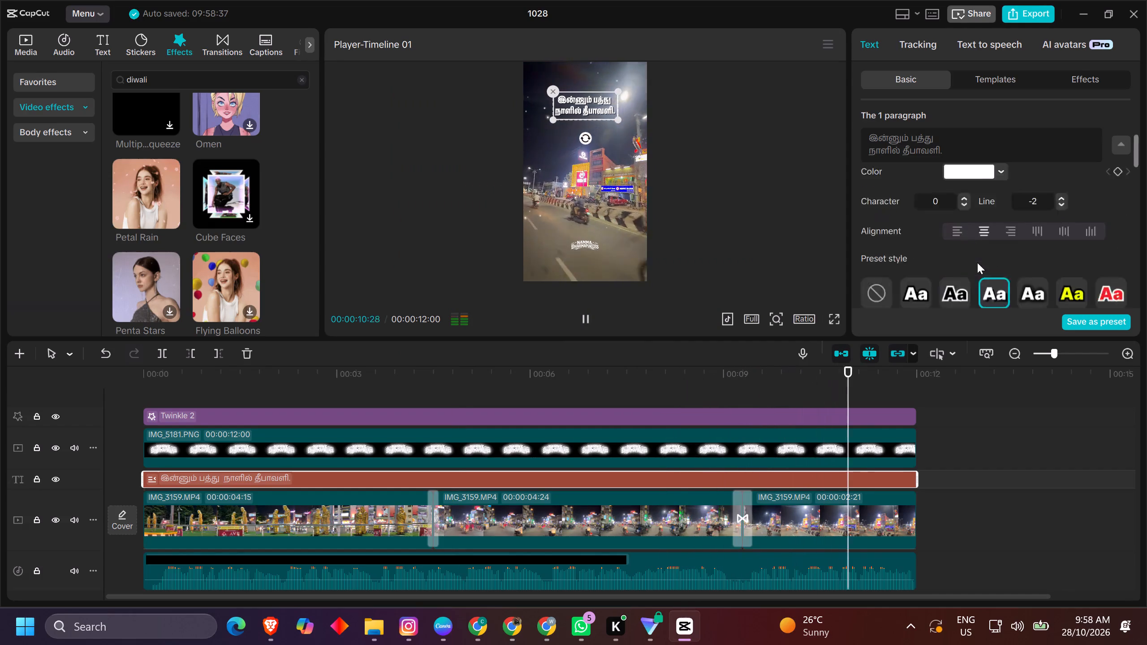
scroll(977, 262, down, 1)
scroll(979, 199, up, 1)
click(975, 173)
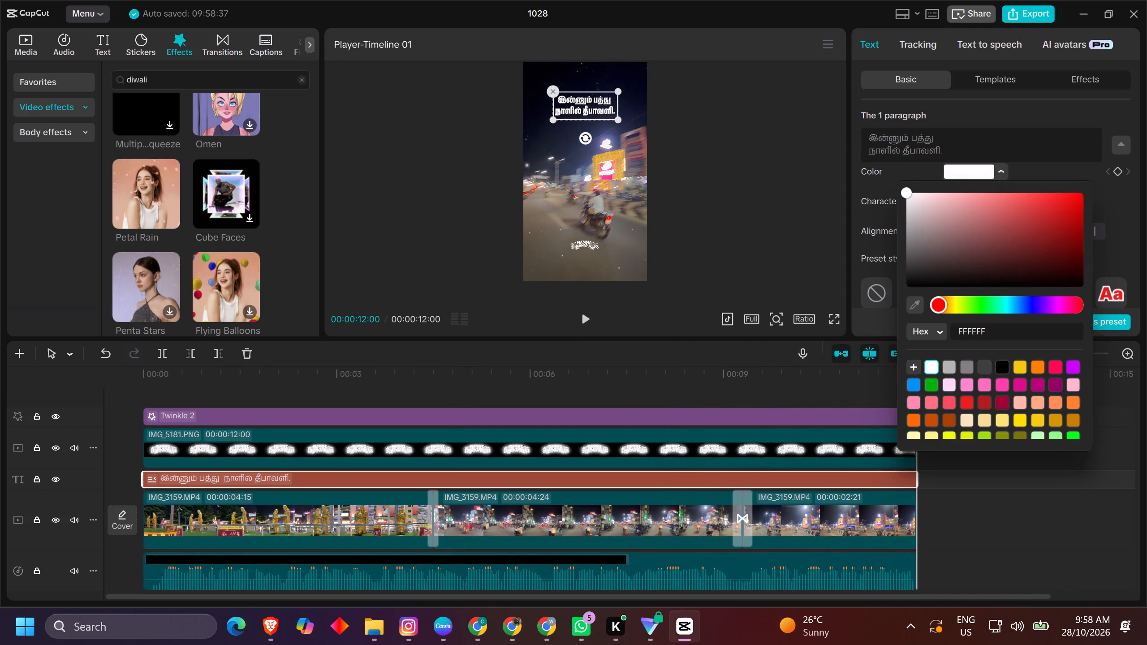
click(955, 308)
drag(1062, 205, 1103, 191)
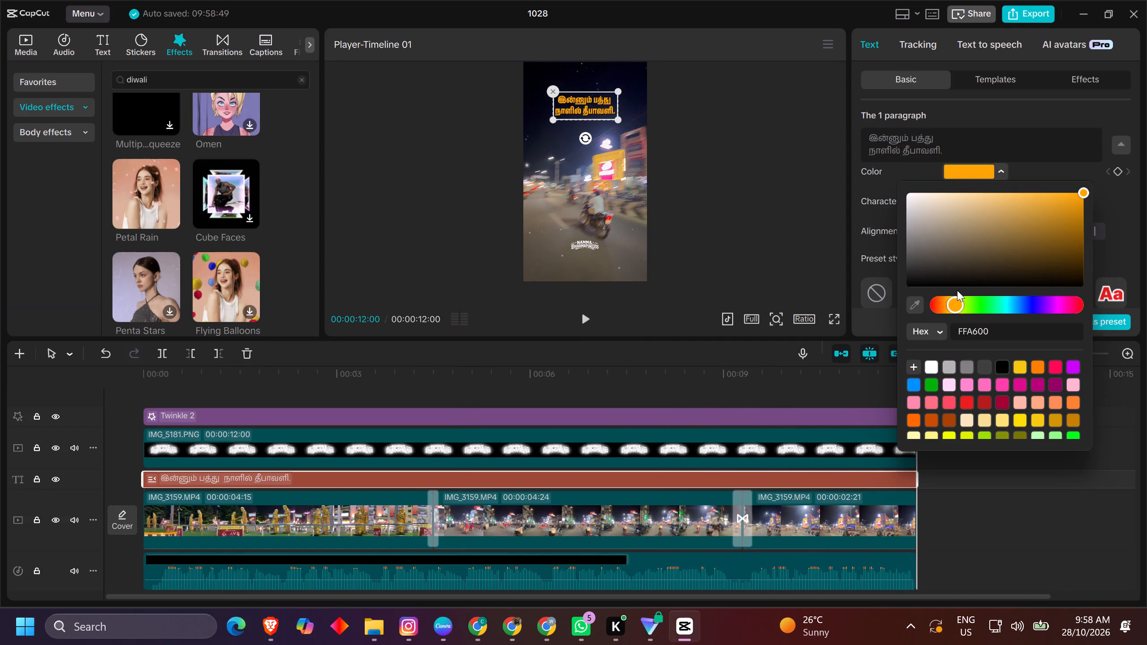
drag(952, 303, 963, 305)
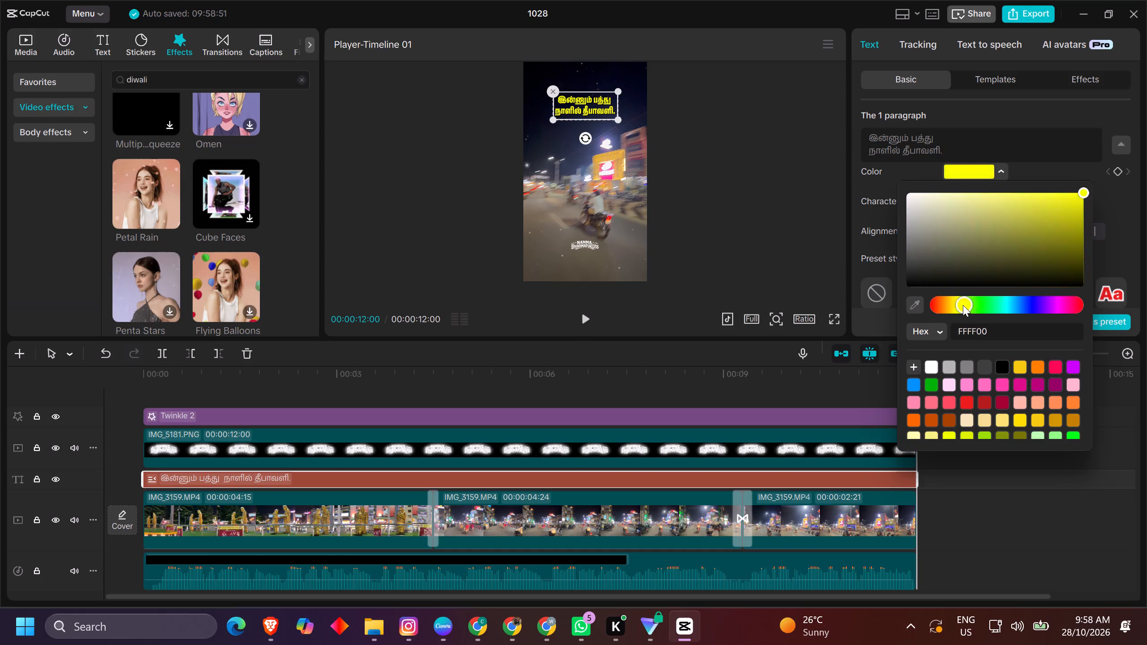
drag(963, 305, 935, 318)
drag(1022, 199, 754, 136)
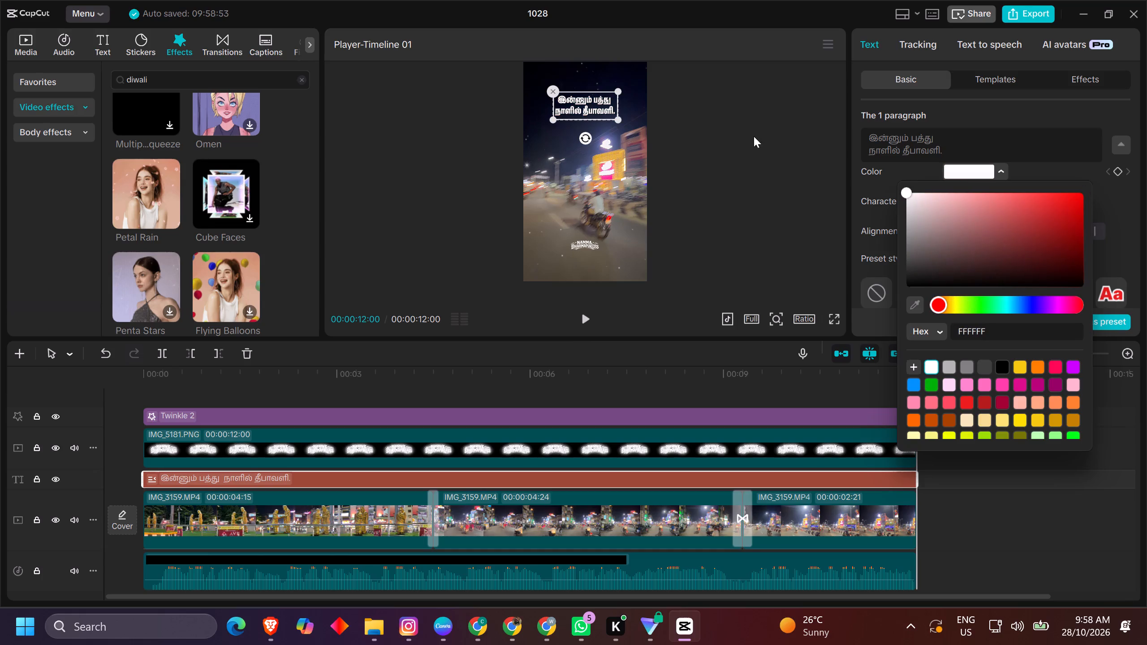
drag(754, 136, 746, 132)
Play the last seconds of the video to check the white caption.
click(802, 380)
key(space)
click(871, 375)
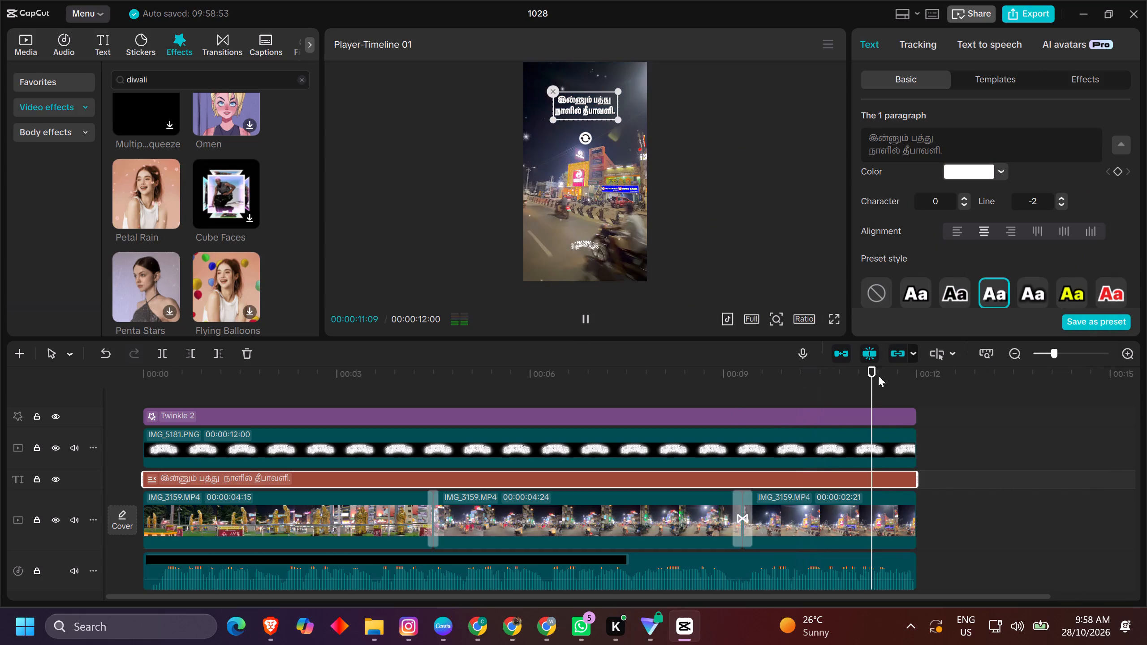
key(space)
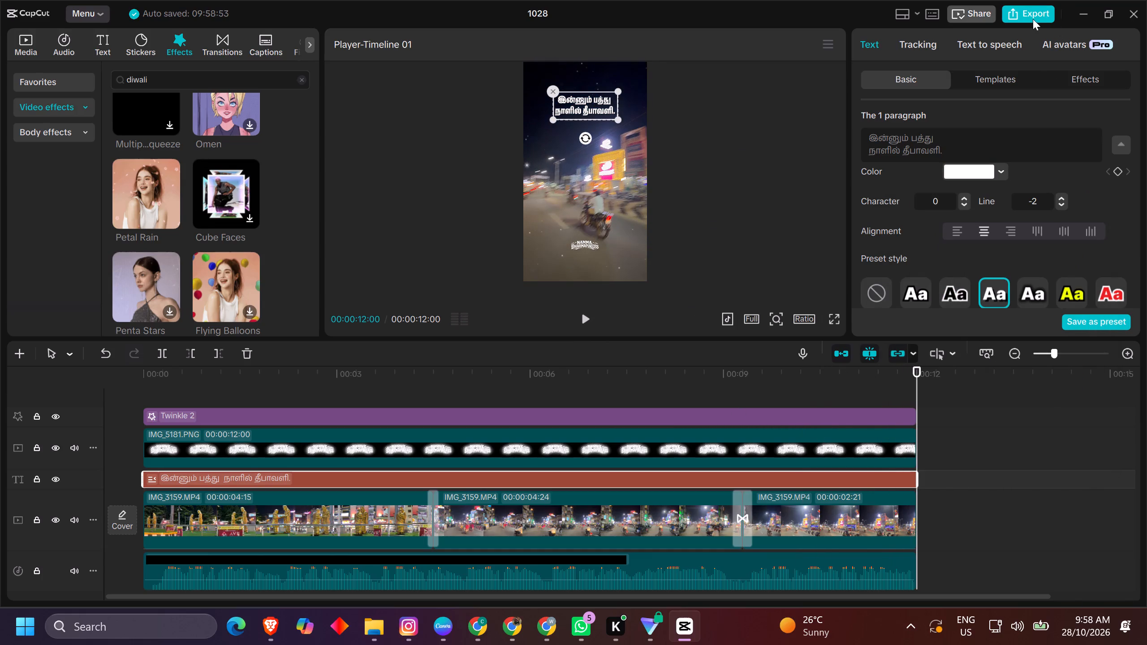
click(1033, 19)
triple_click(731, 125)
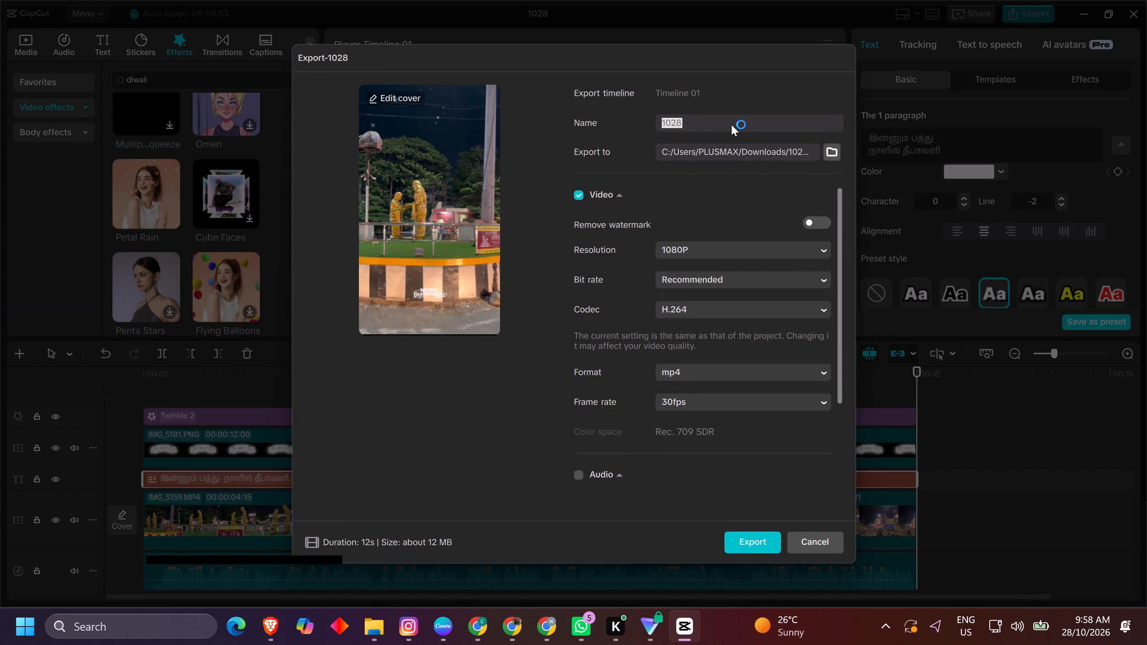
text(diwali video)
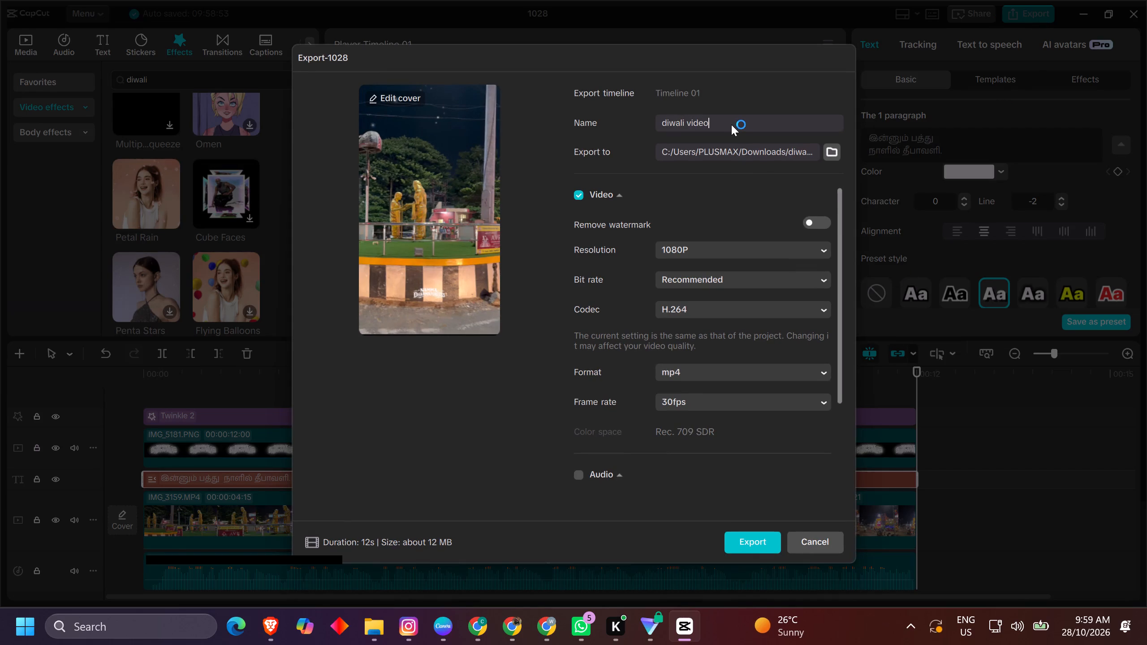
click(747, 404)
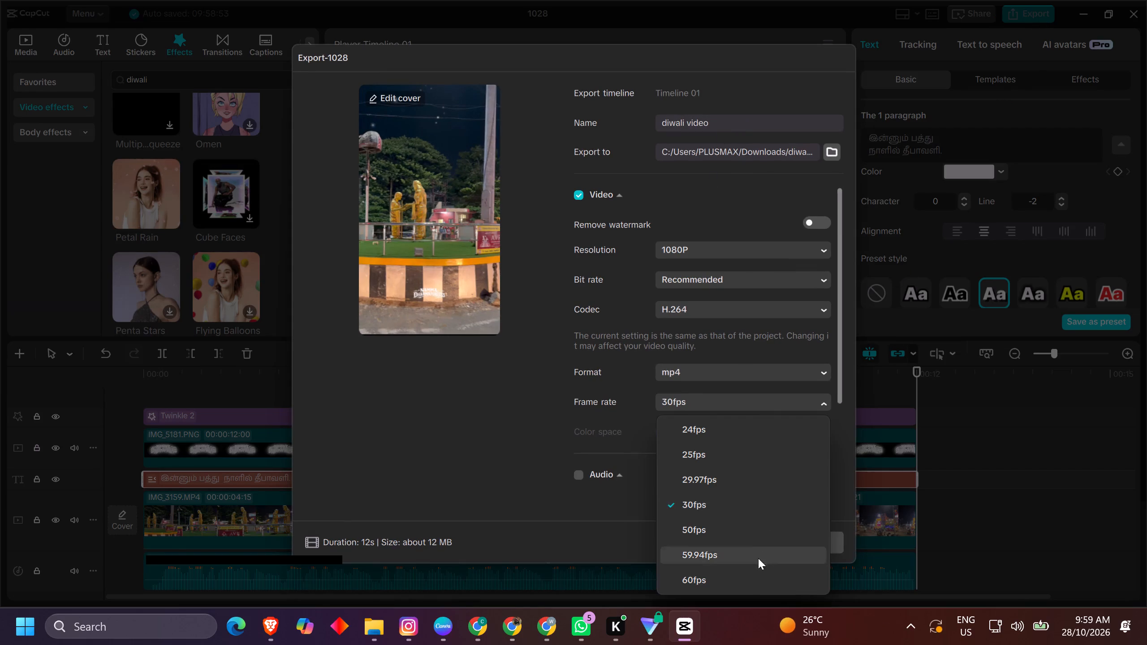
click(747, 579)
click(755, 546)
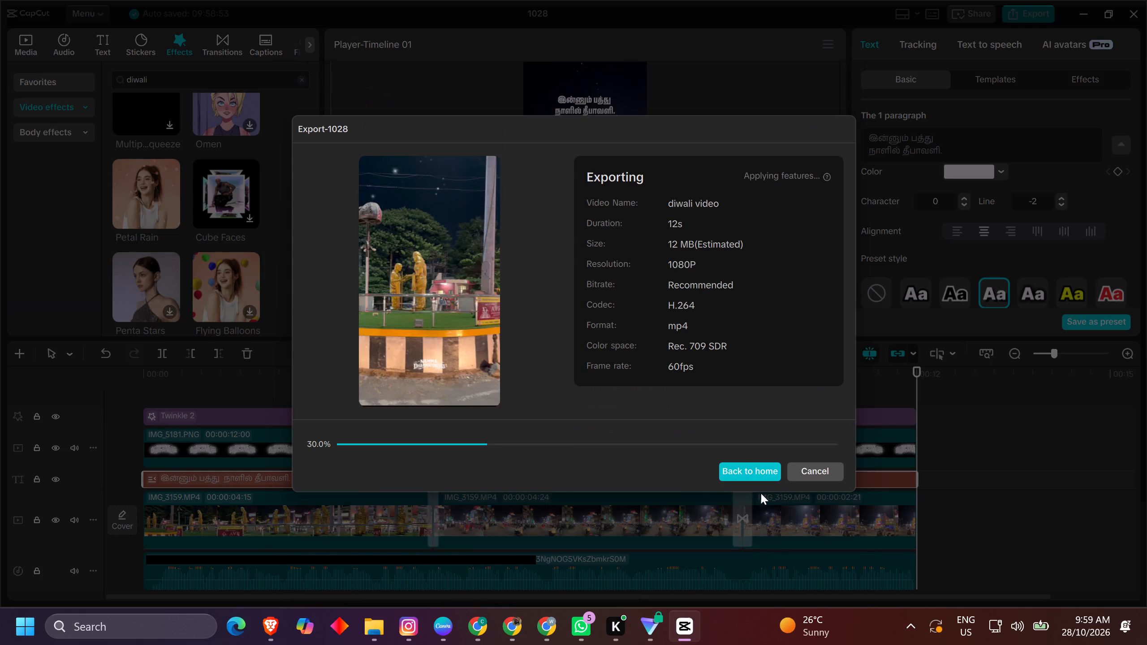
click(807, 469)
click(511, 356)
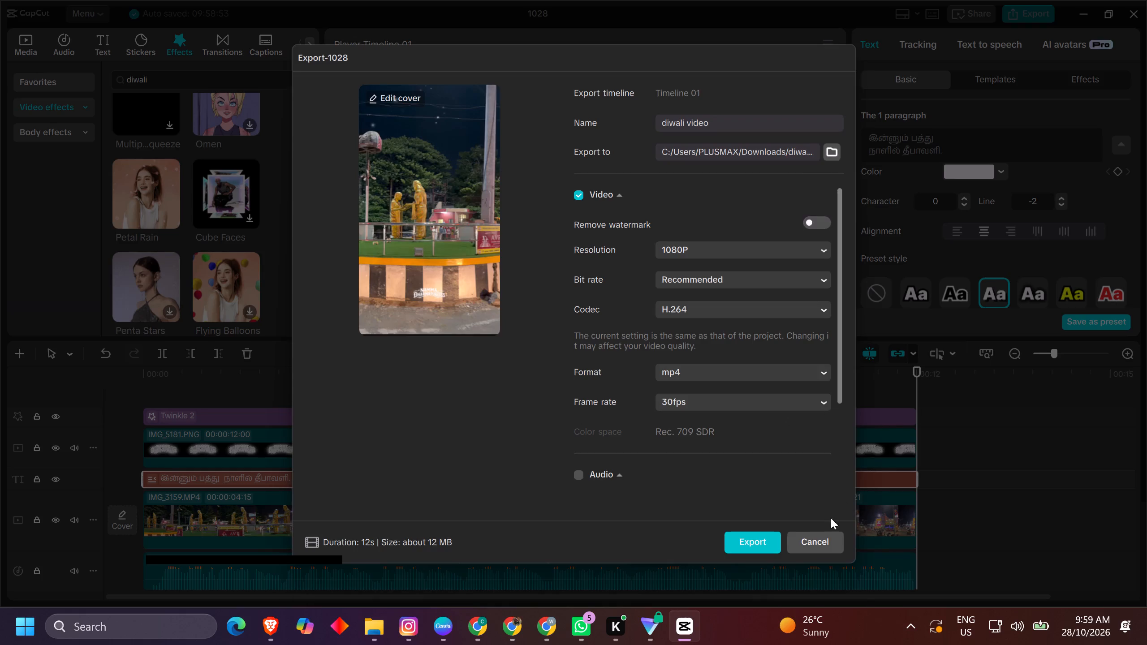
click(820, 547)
Play the beginning of the video and open the sticker library.
click(802, 416)
click(777, 377)
key(space)
key(space)
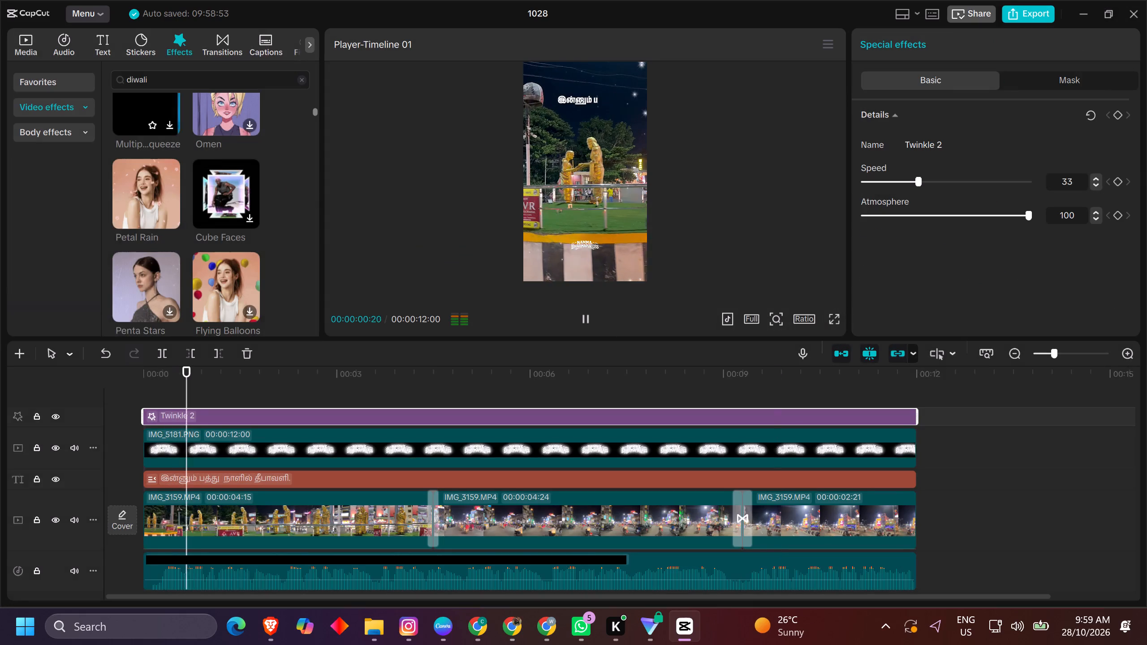
click(140, 51)
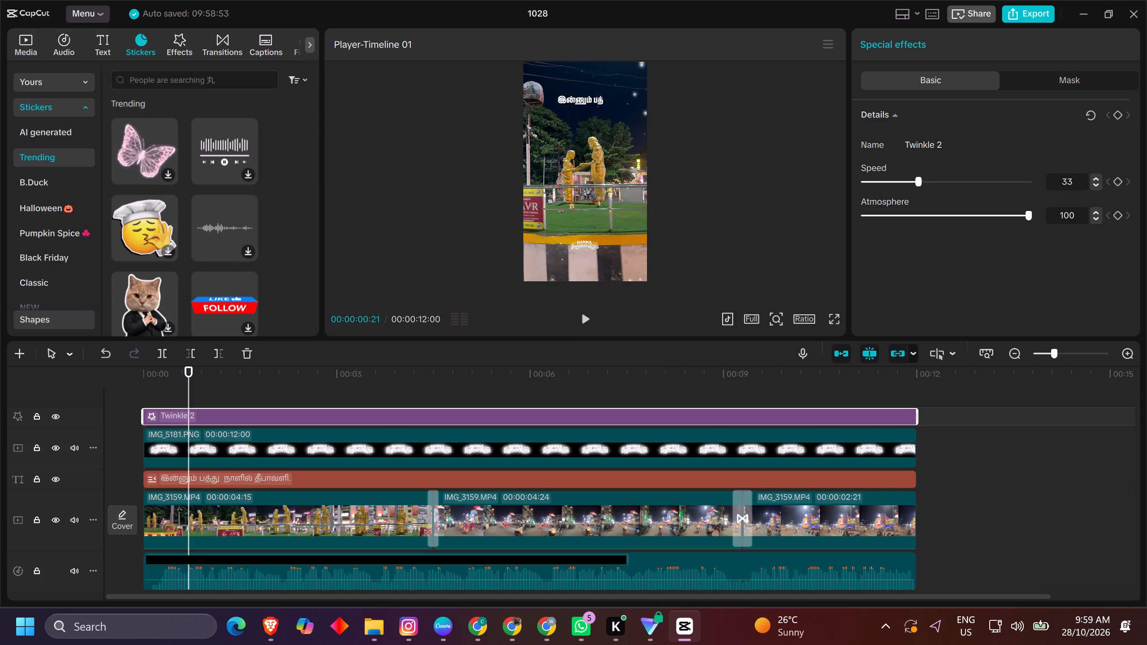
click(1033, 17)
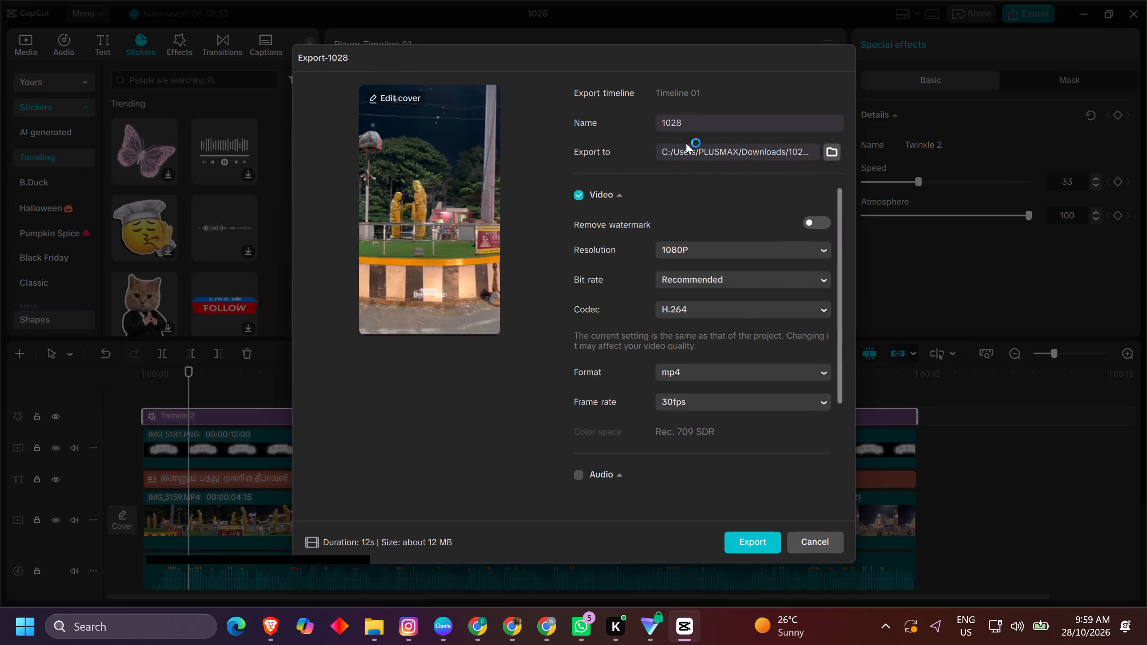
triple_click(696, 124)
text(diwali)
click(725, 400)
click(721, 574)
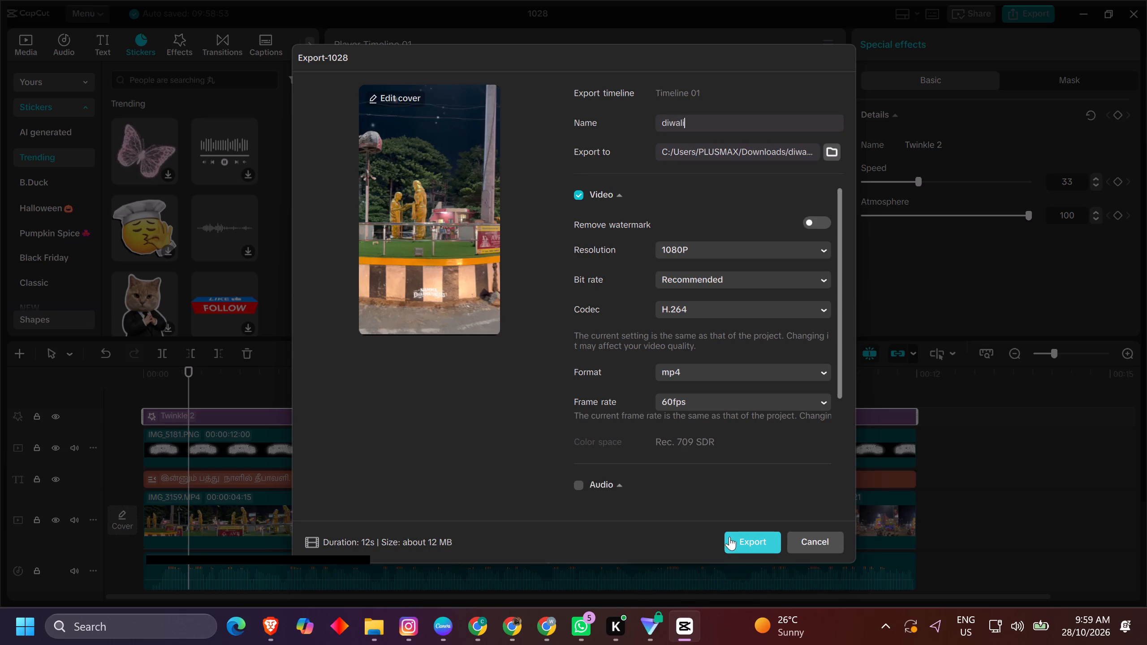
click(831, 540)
Search the stickers for comment and add the red COMMENT sticker with the hand pointer above the tracks at about 10.5 seconds.
click(252, 80)
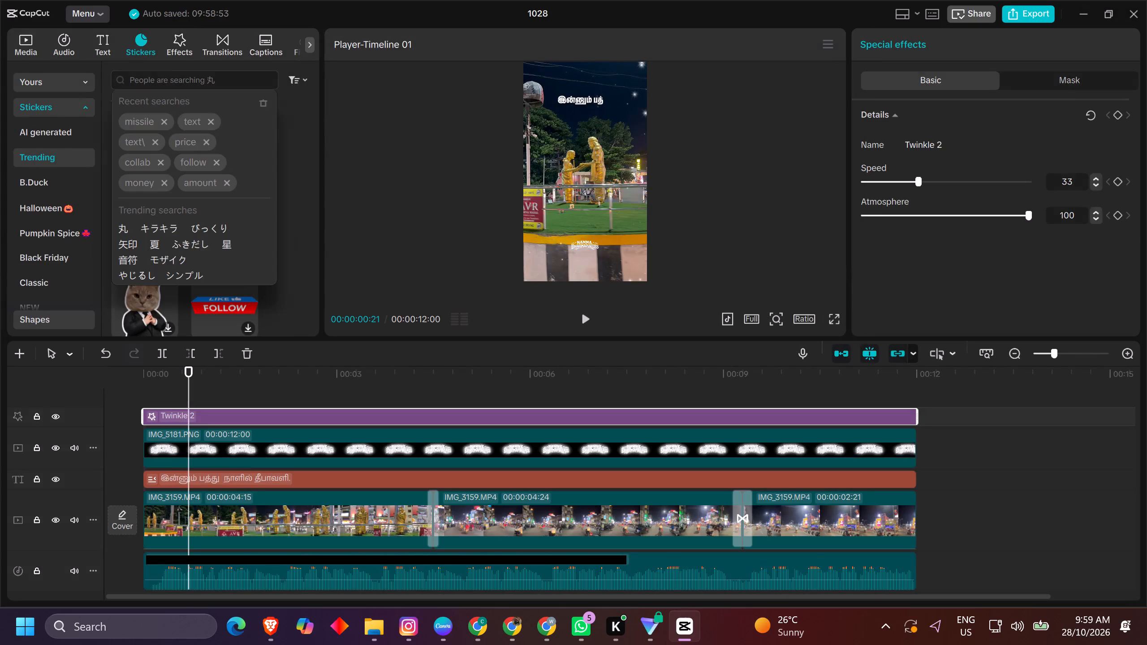
text(comment)
key(Return)
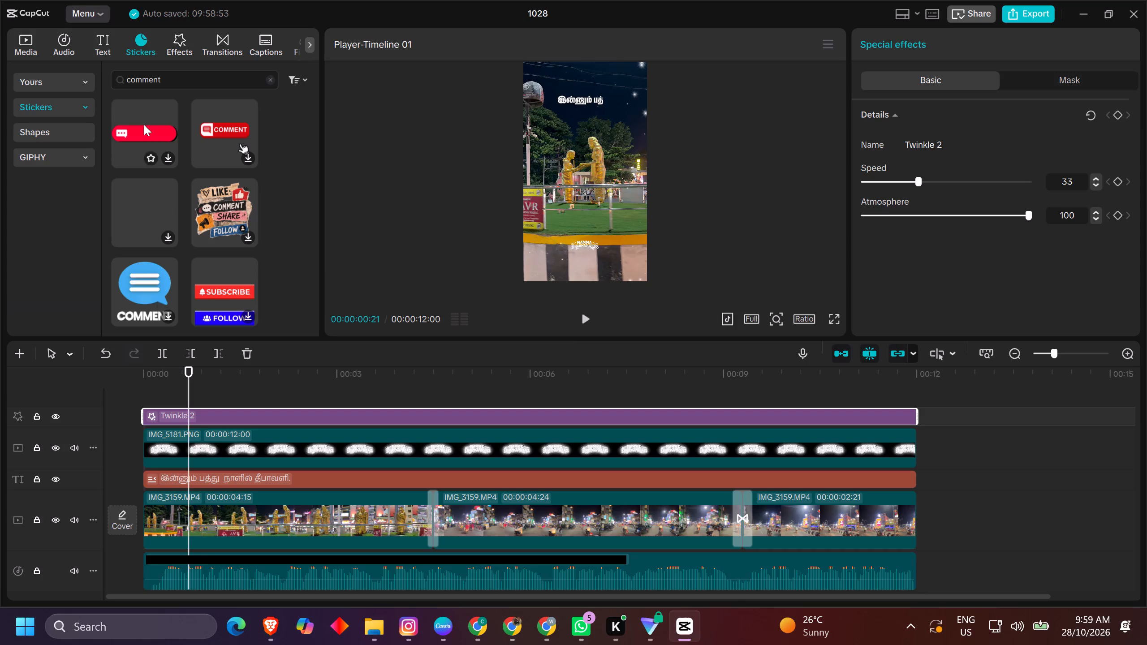
drag(225, 138, 802, 381)
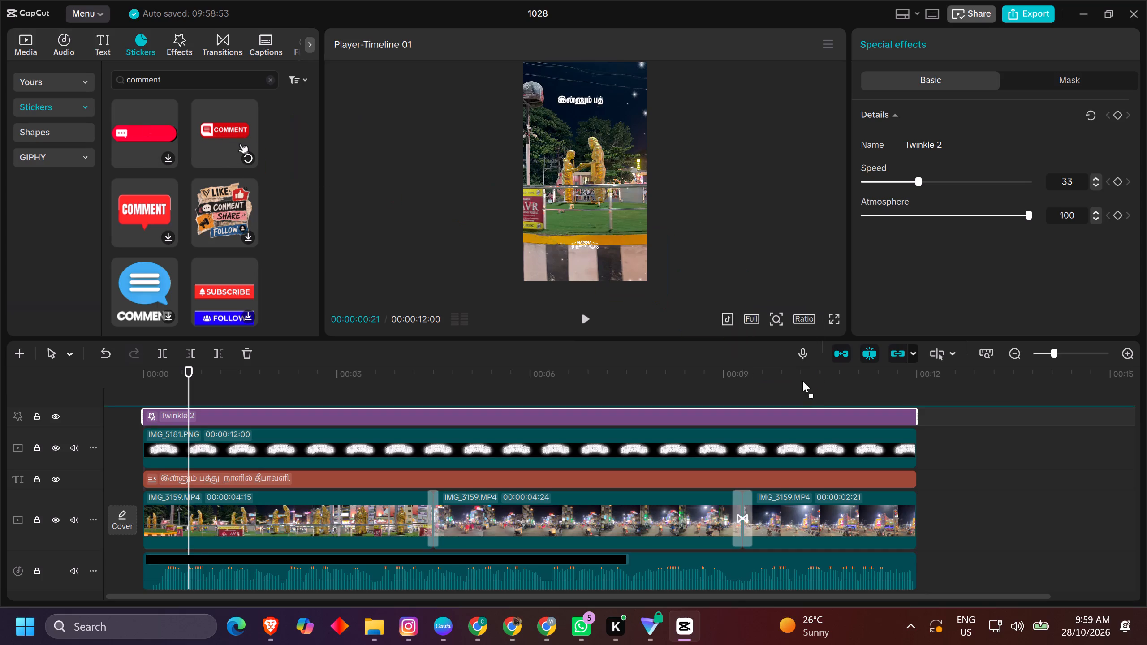
drag(802, 381, 820, 390)
Shift the COMMENT sticker slightly earlier on the timeline, starting at about 10.3 seconds, and play that section.
click(716, 393)
key(space)
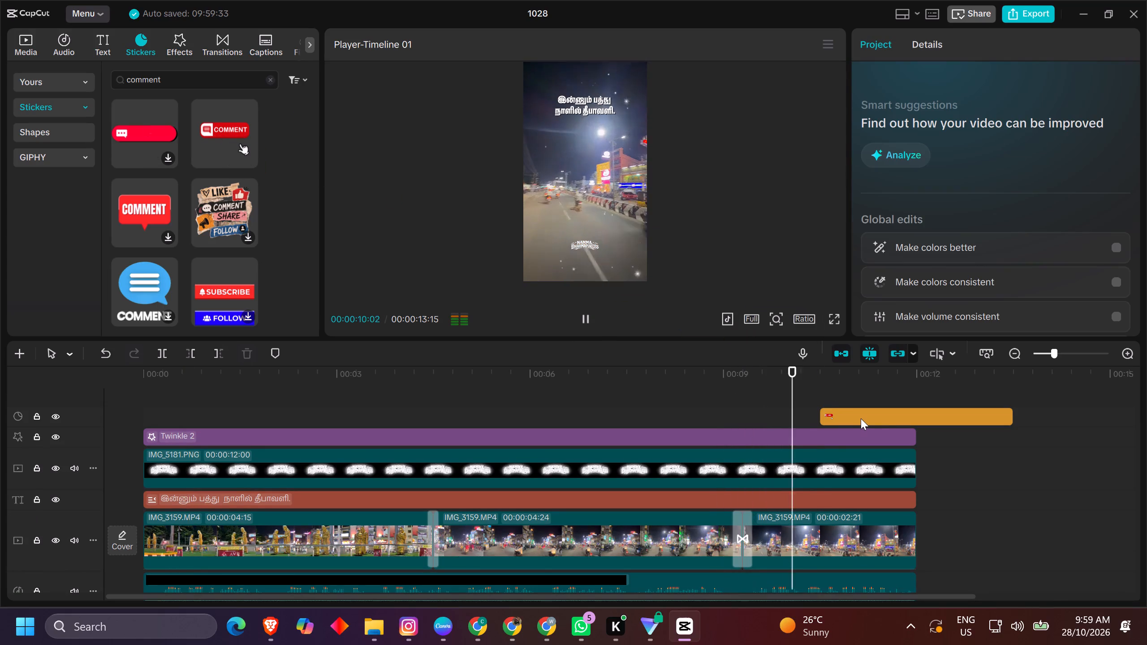
drag(861, 415, 847, 413)
click(788, 389)
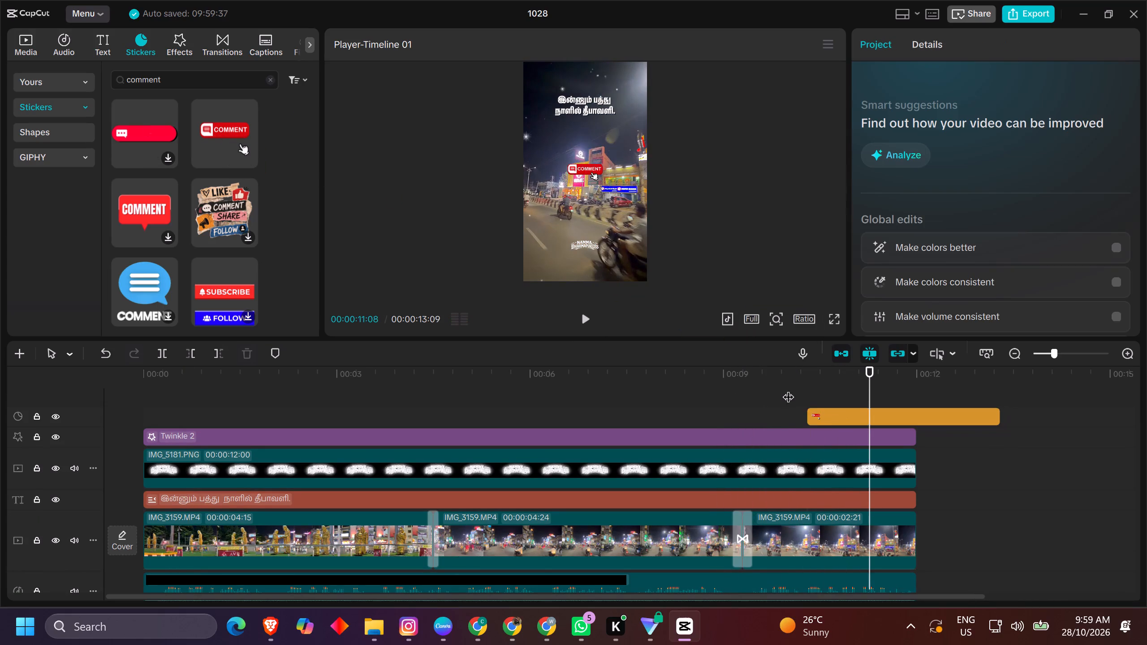
key(space)
key(space)
Move the COMMENT sticker up to just below the Tamil caption, at about Y 590, and play the ending.
click(583, 171)
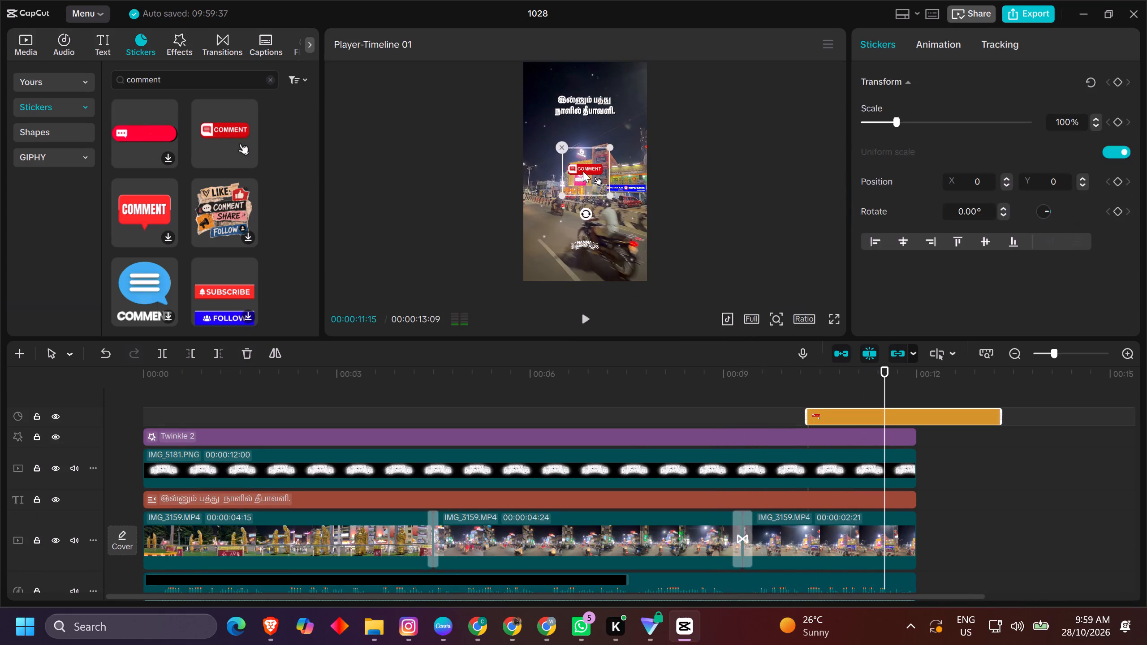
drag(585, 170, 582, 137)
click(798, 380)
key(space)
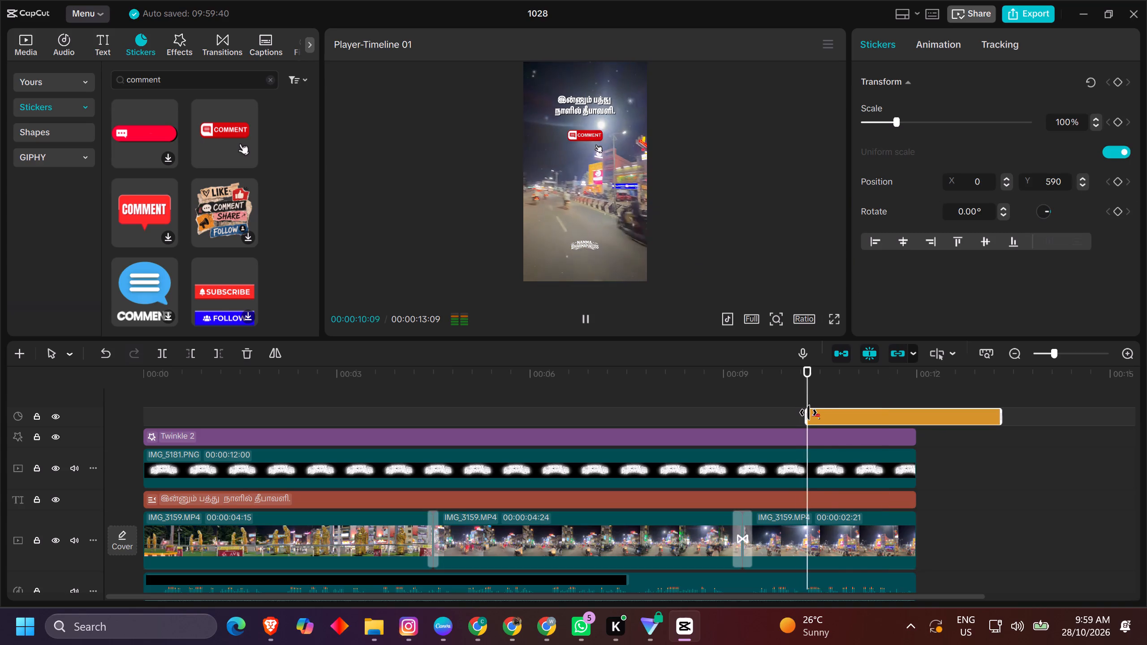
key(space)
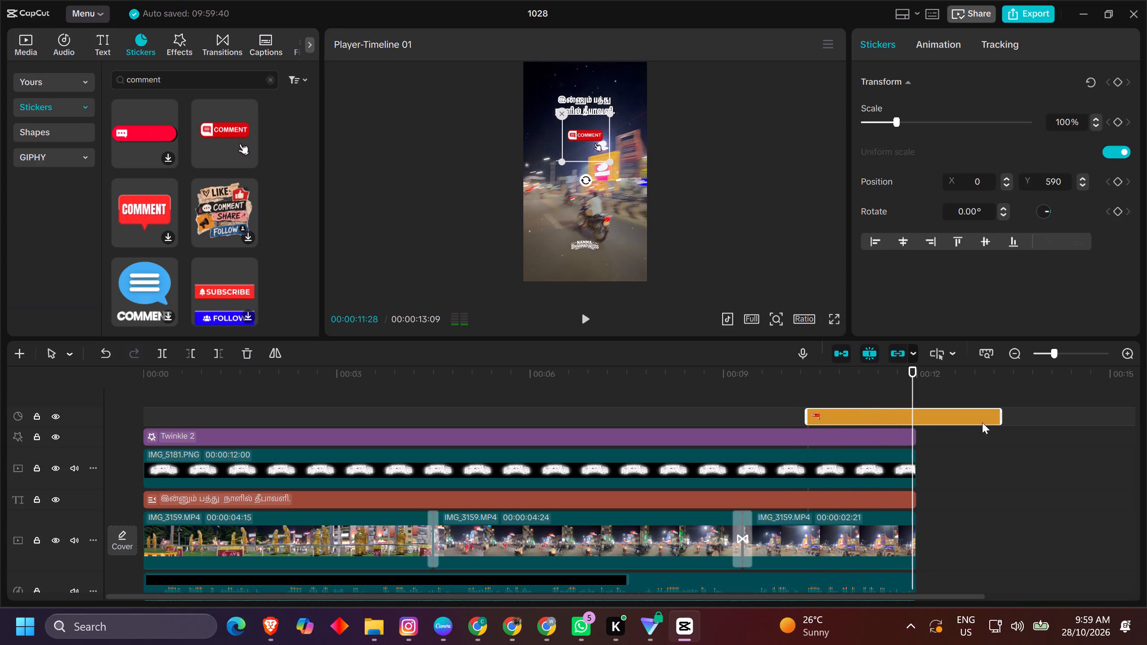
Trim the end of the COMMENT sticker to the end of the video at 00:00:12:00.
drag(1000, 416, 916, 427)
key(space)
click(927, 432)
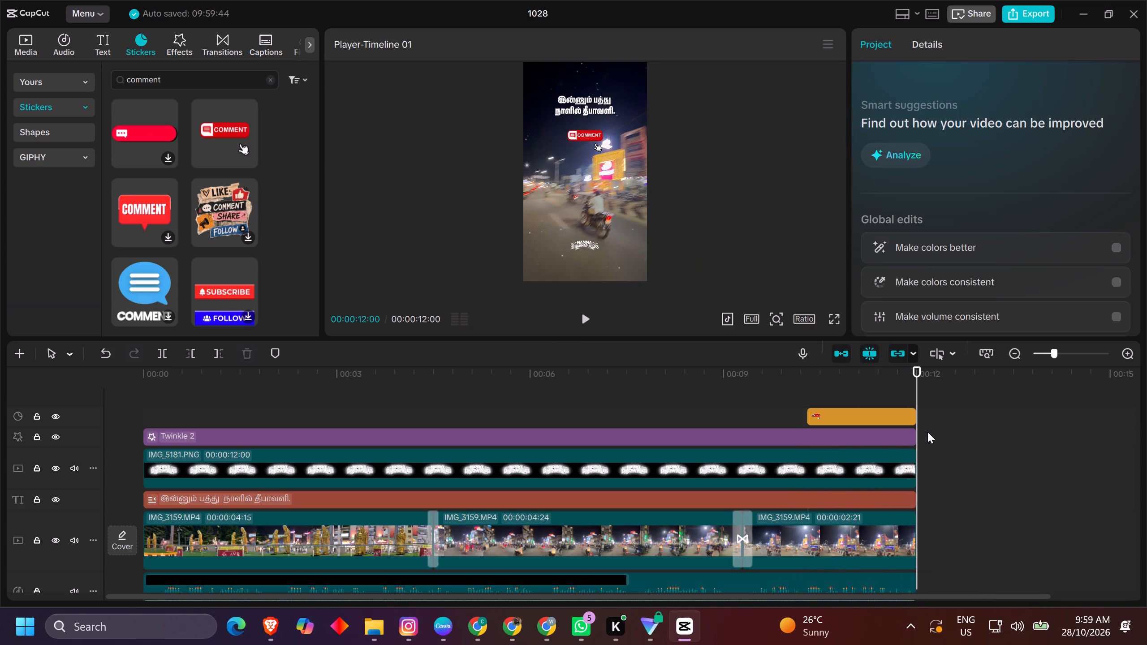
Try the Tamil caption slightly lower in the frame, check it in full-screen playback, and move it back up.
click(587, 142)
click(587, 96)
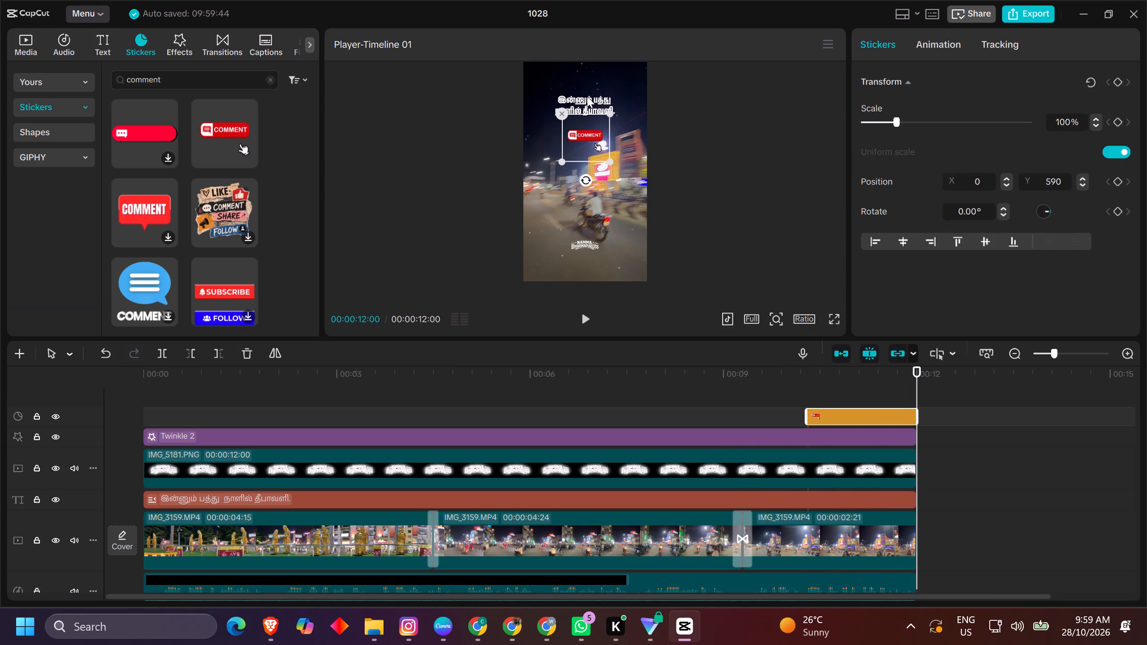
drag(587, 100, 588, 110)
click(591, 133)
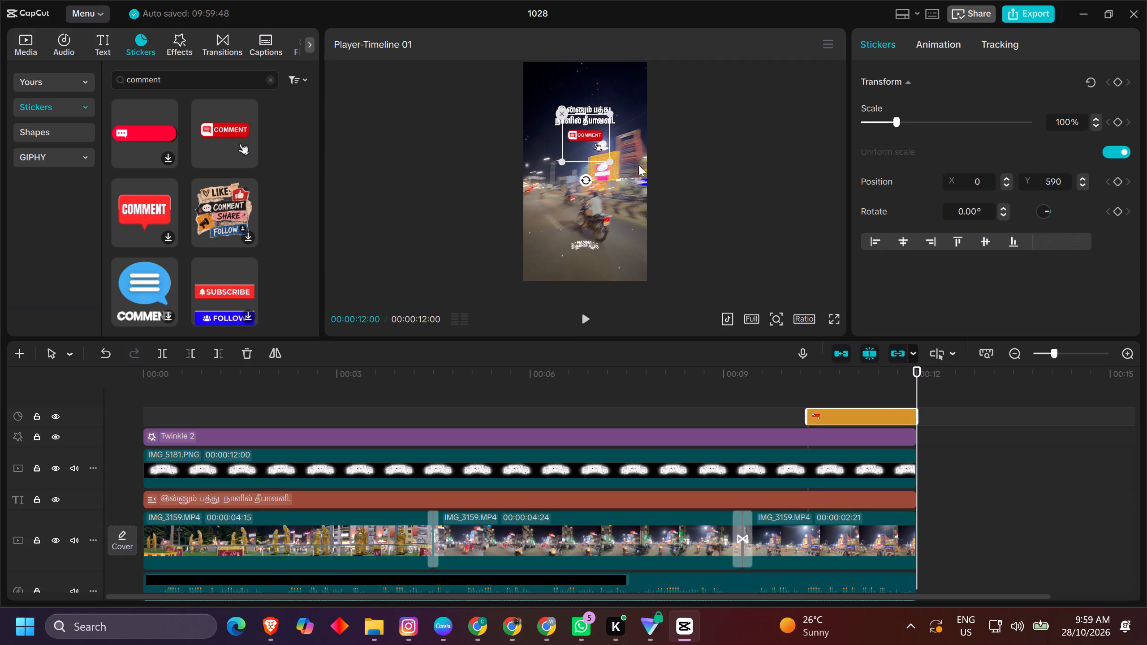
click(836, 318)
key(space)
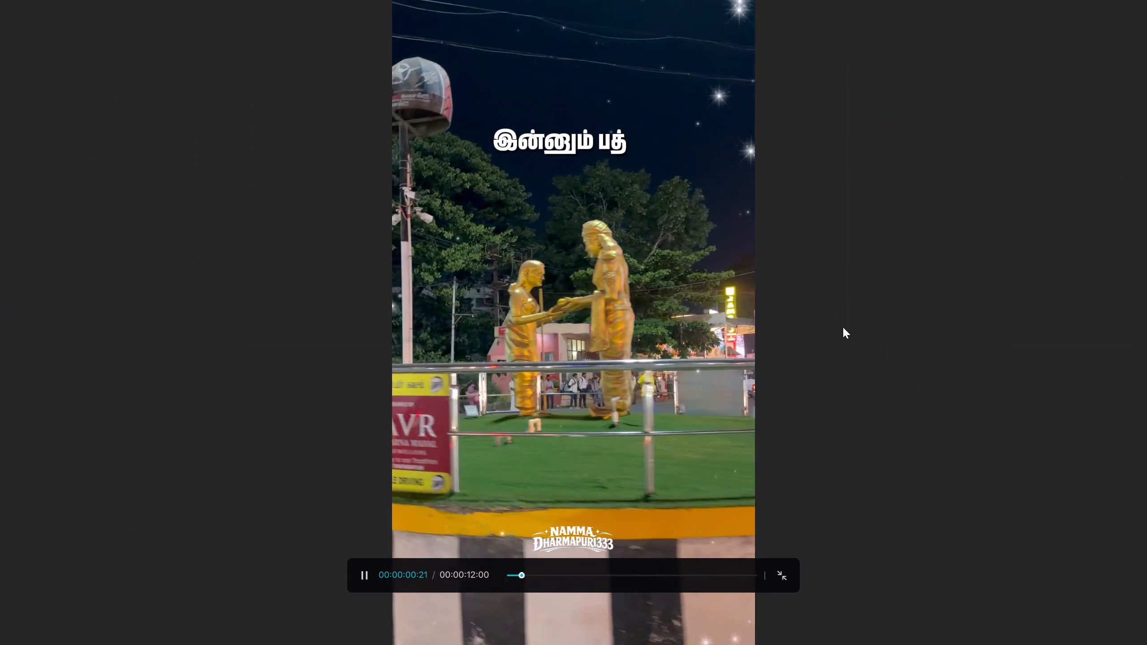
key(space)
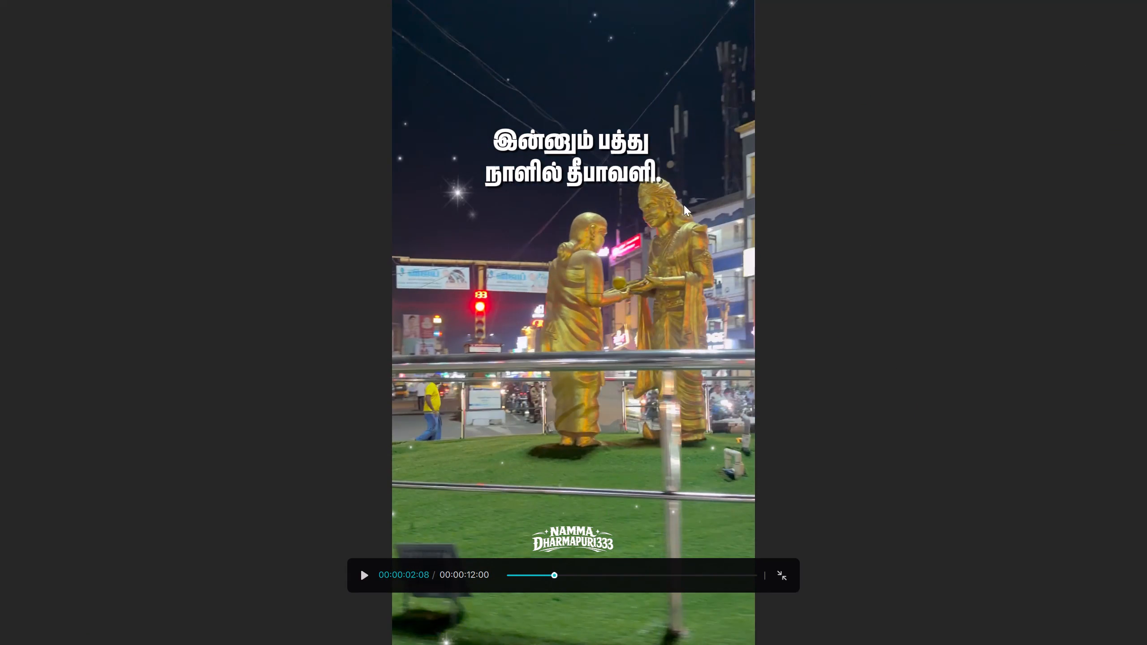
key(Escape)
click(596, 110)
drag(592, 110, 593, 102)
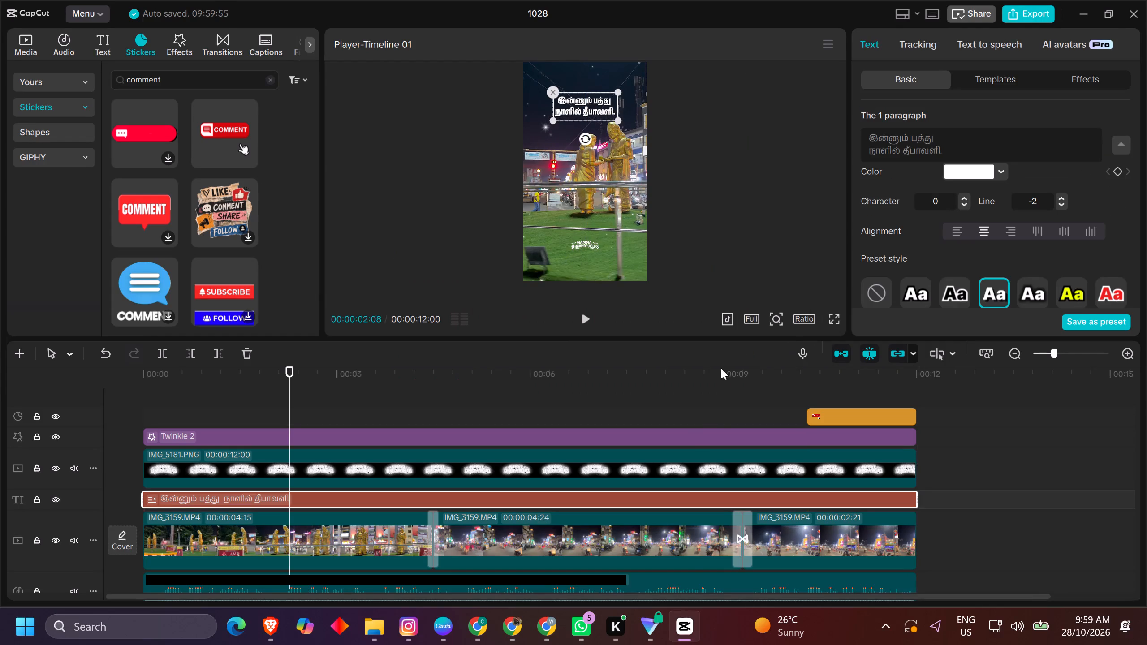
Play the last seconds of the video to check the caption and COMMENT sticker together.
click(694, 426)
key(space)
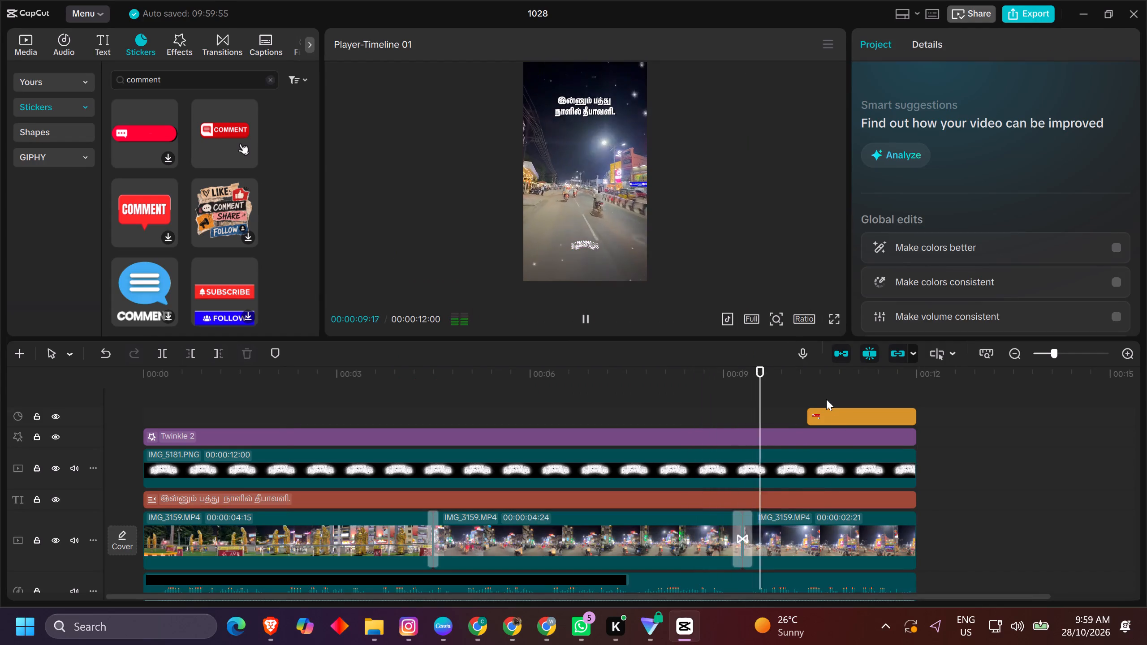
click(885, 430)
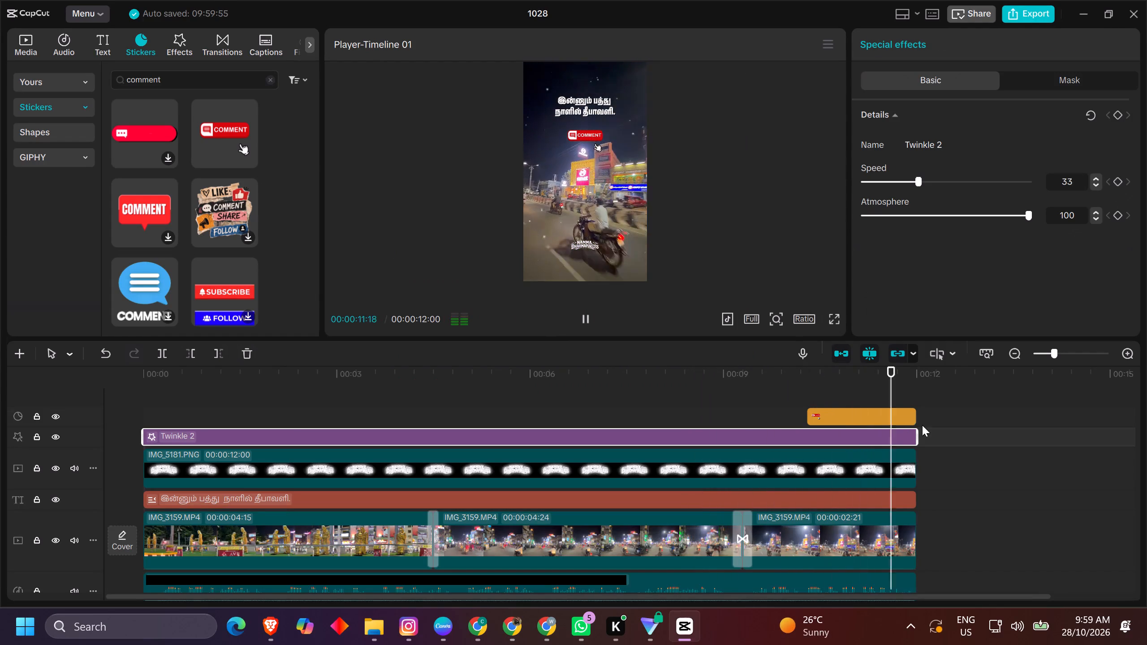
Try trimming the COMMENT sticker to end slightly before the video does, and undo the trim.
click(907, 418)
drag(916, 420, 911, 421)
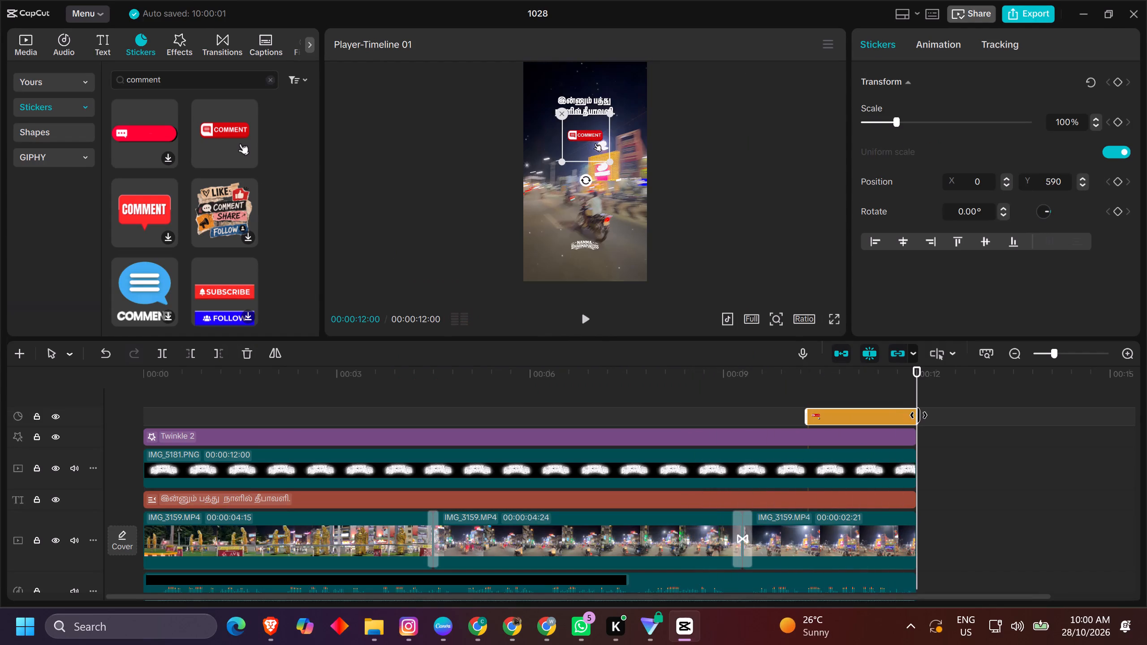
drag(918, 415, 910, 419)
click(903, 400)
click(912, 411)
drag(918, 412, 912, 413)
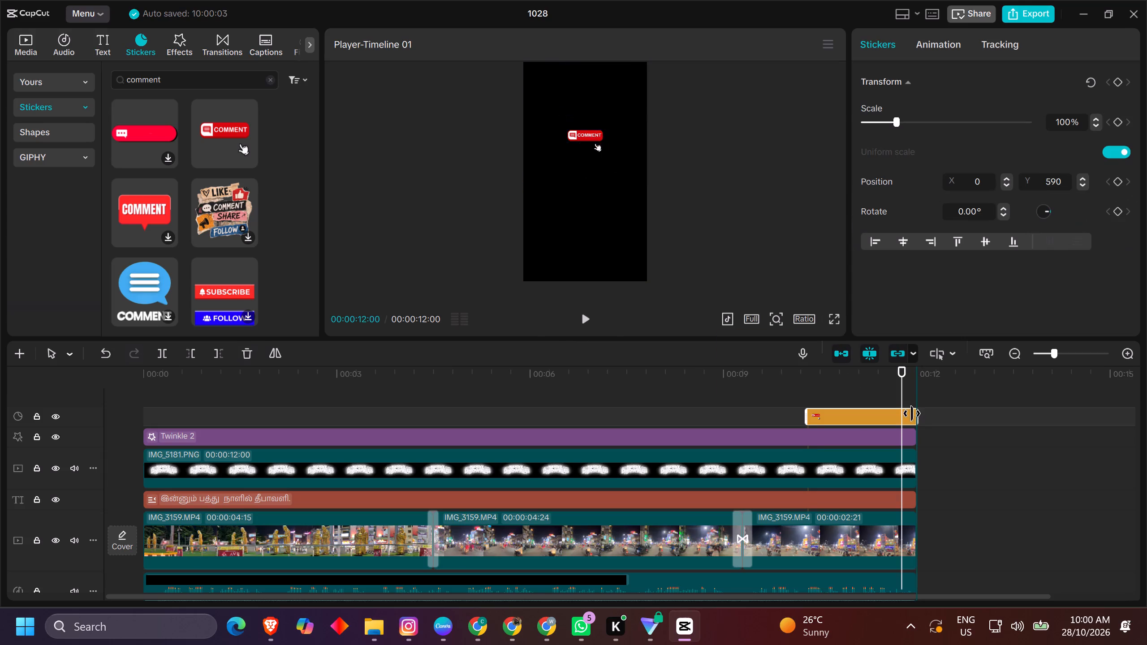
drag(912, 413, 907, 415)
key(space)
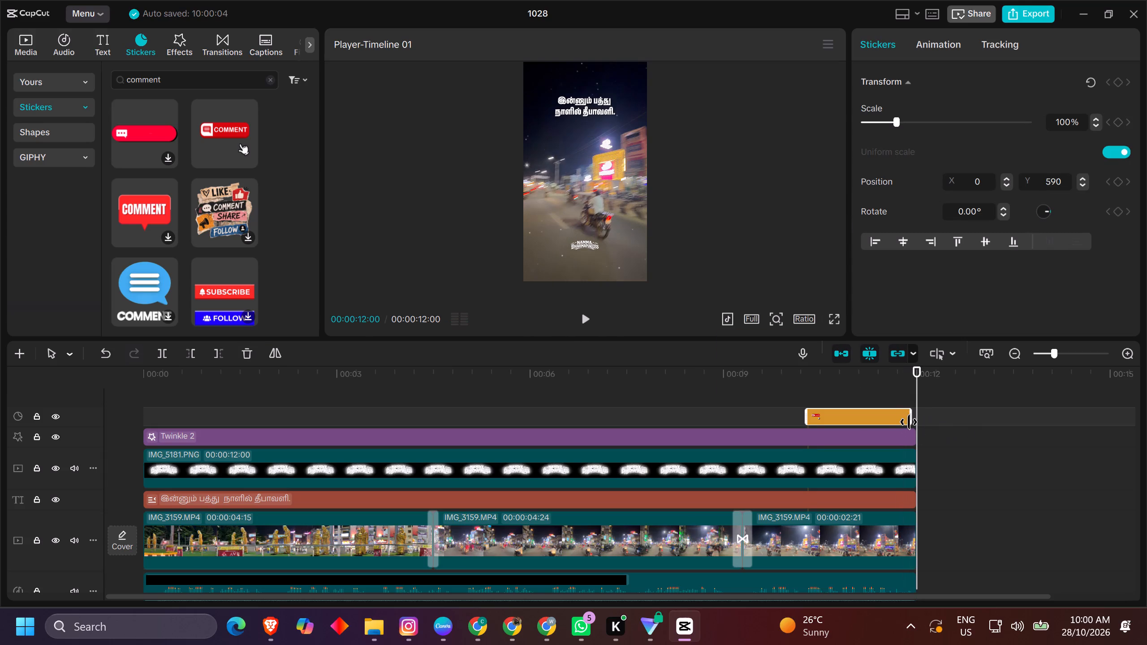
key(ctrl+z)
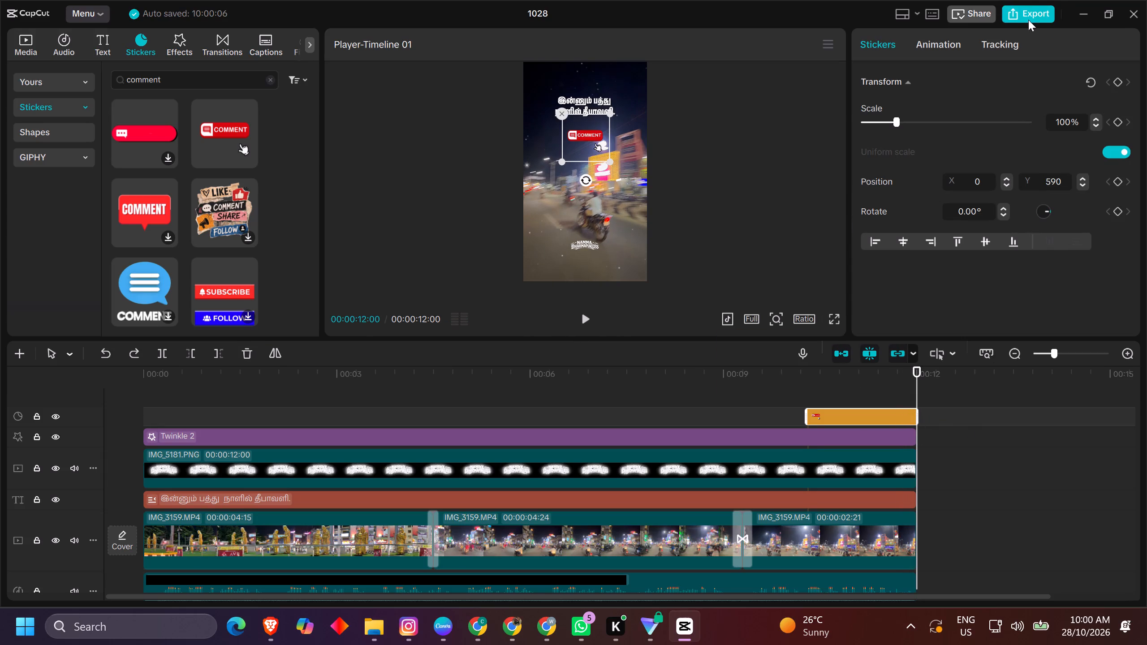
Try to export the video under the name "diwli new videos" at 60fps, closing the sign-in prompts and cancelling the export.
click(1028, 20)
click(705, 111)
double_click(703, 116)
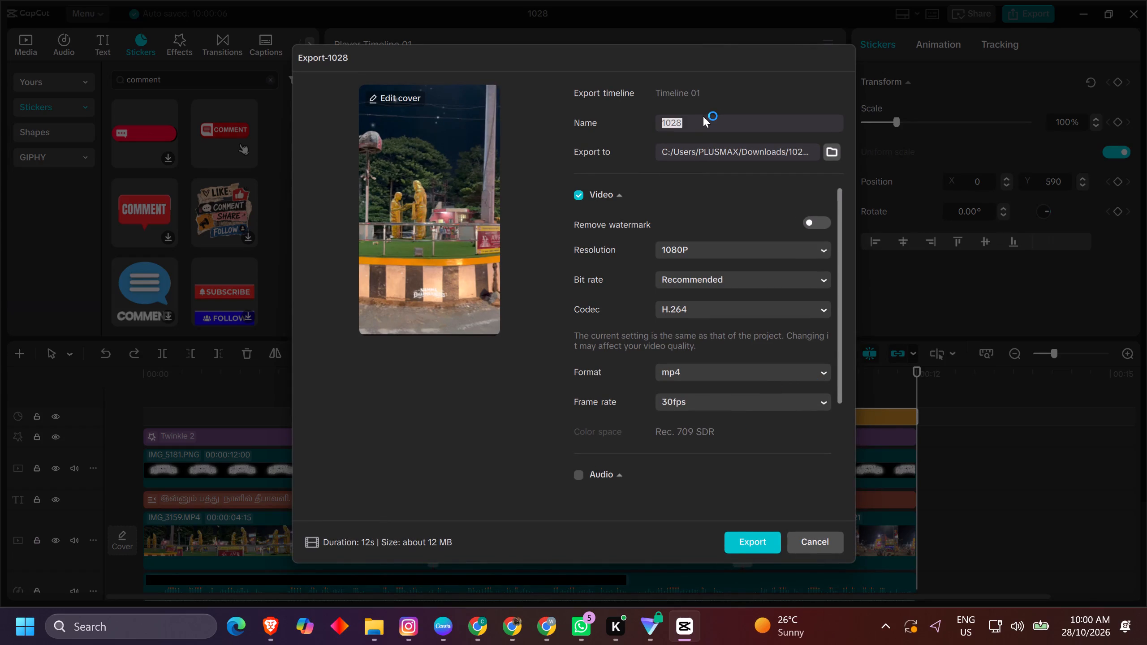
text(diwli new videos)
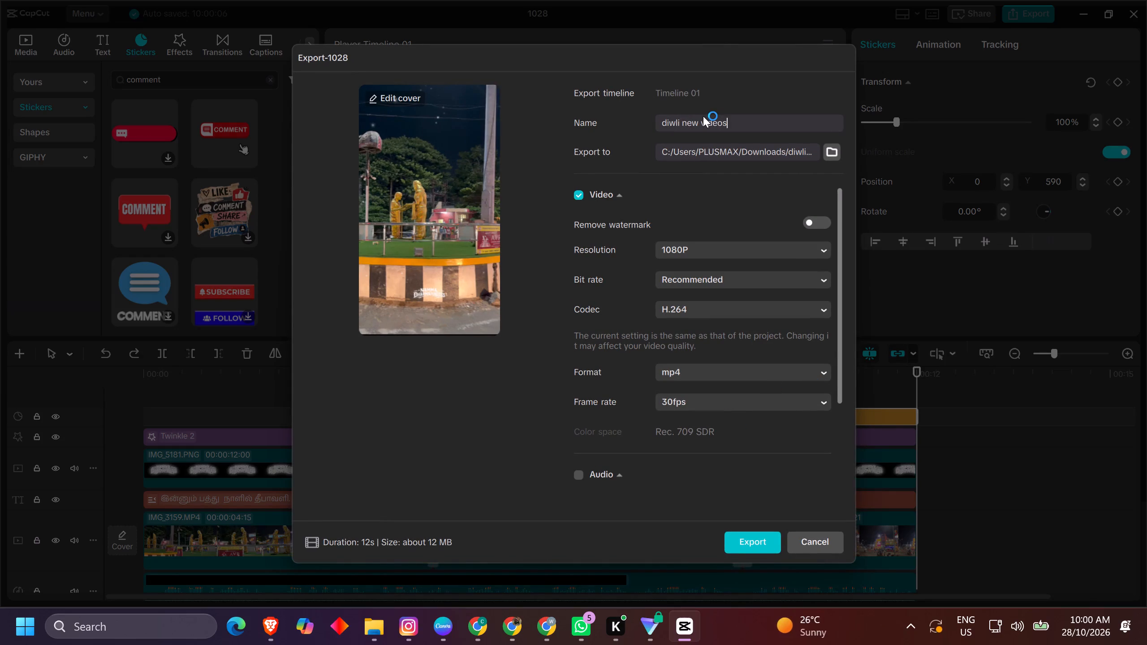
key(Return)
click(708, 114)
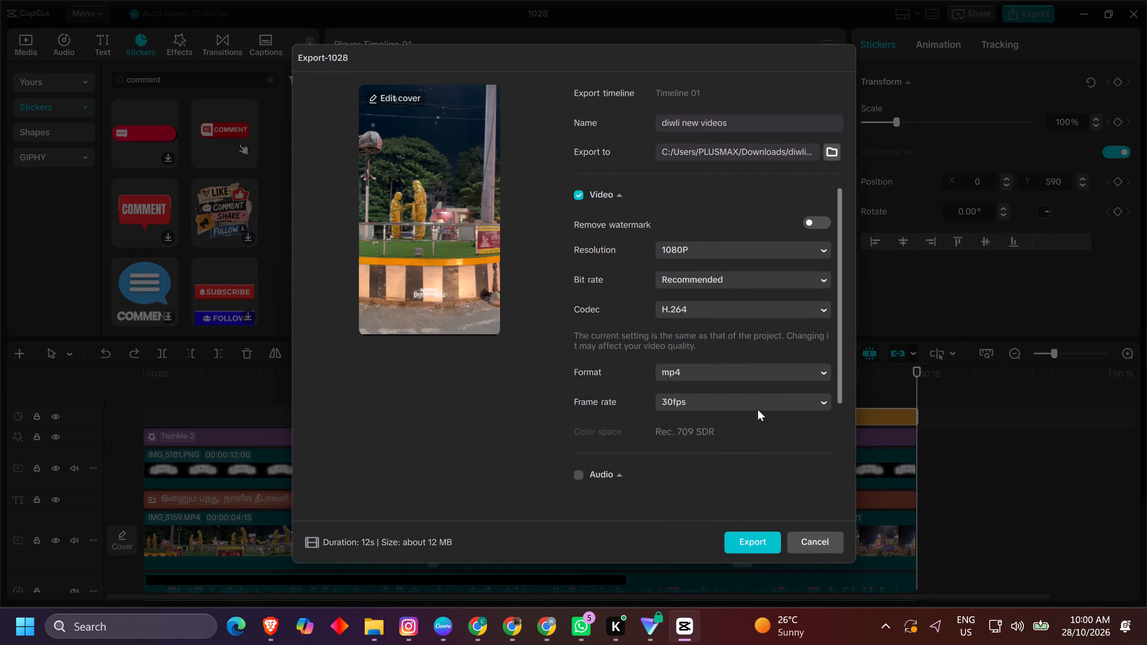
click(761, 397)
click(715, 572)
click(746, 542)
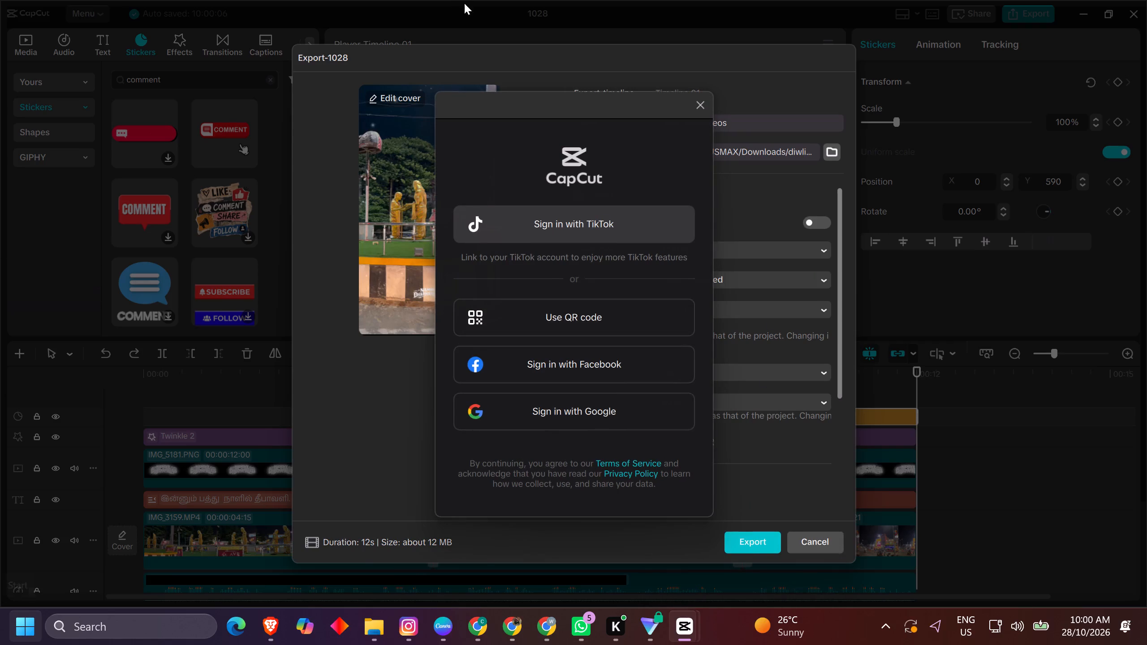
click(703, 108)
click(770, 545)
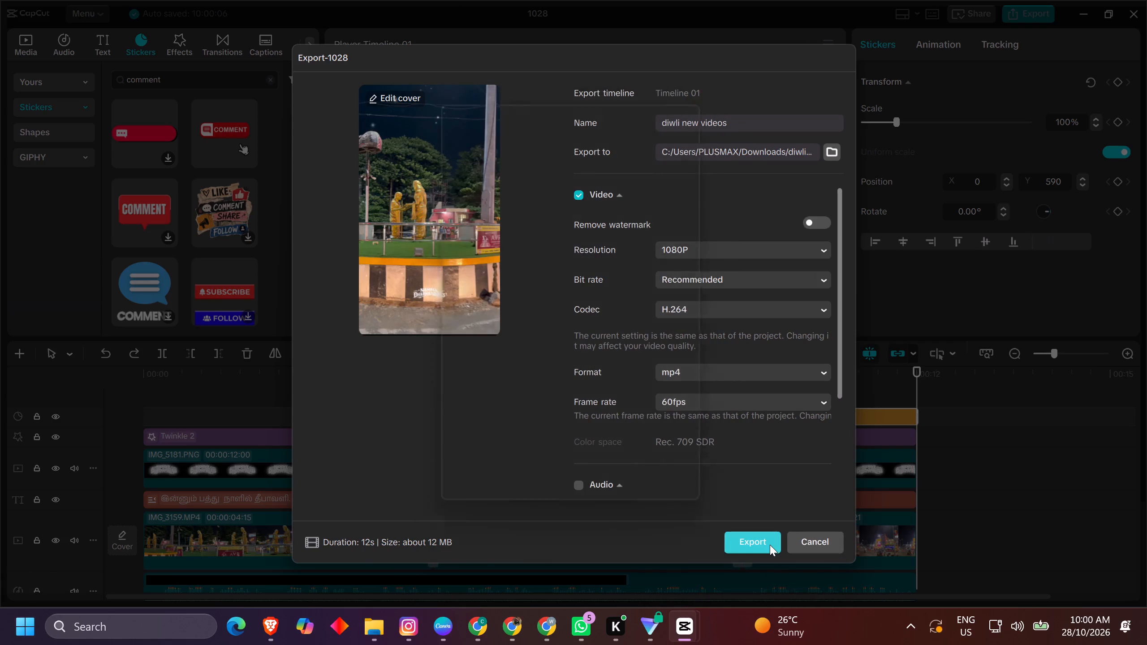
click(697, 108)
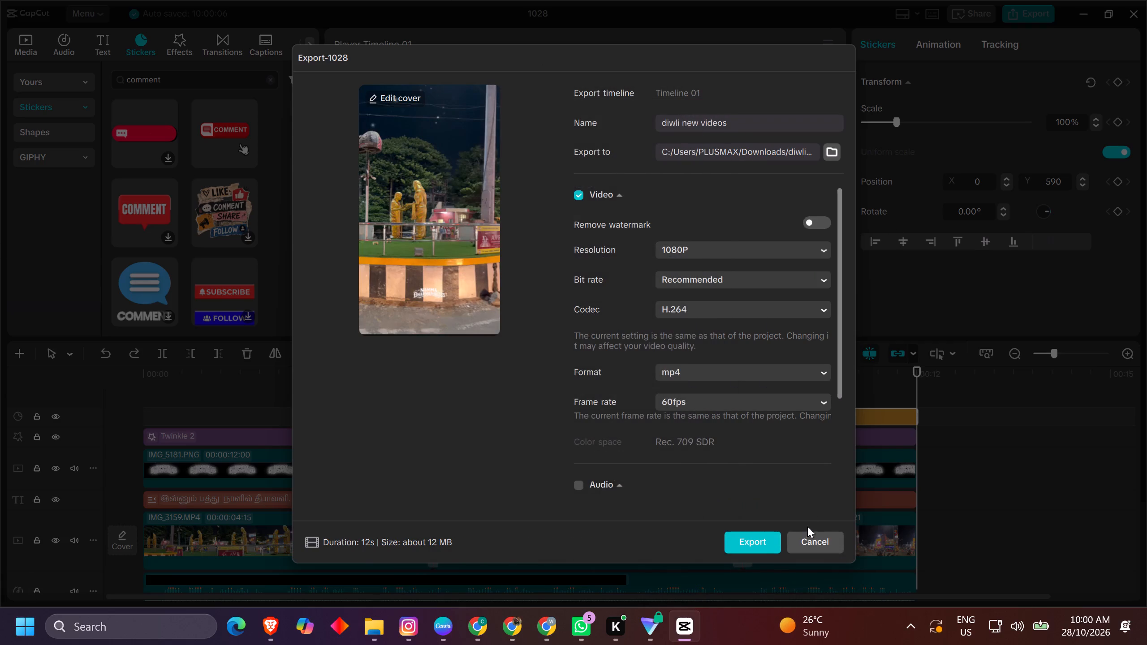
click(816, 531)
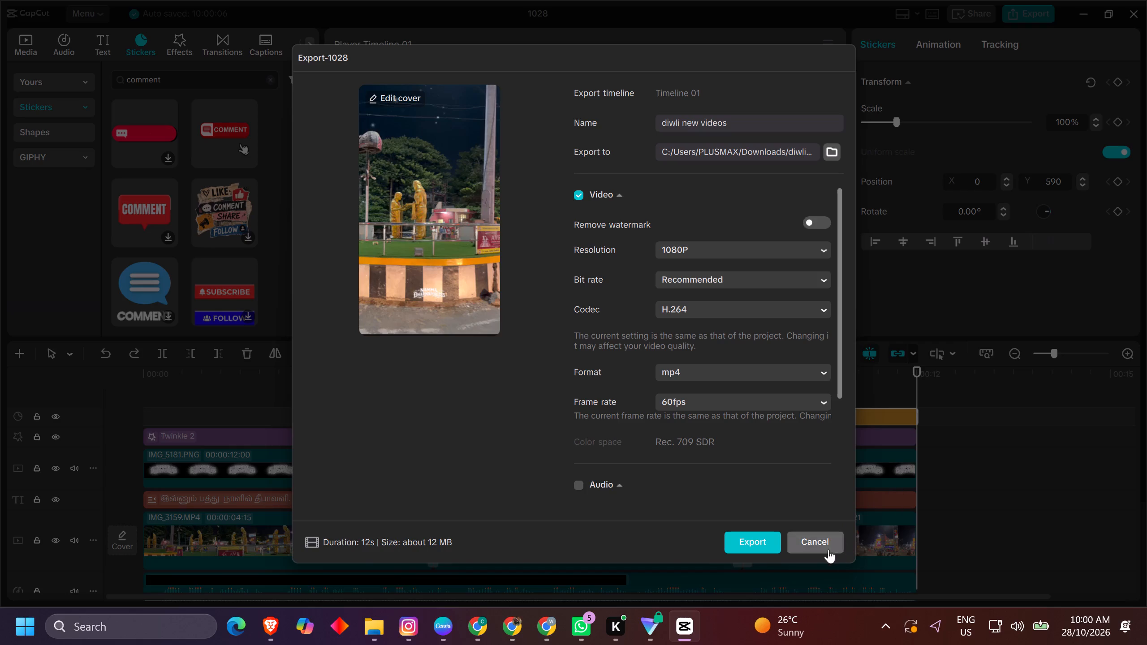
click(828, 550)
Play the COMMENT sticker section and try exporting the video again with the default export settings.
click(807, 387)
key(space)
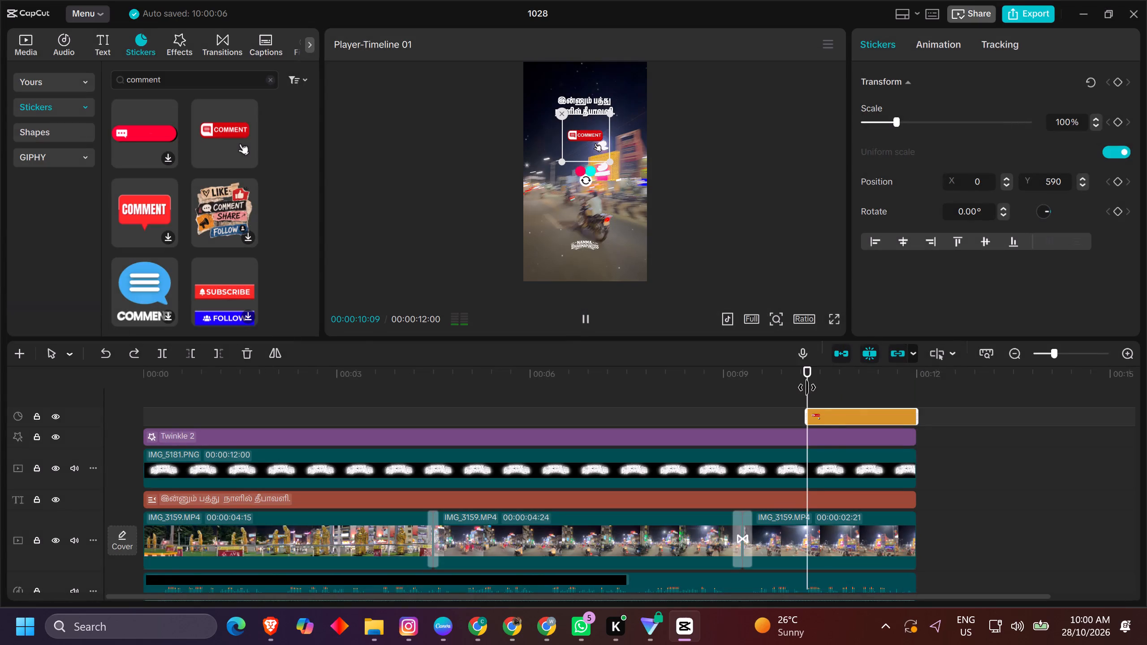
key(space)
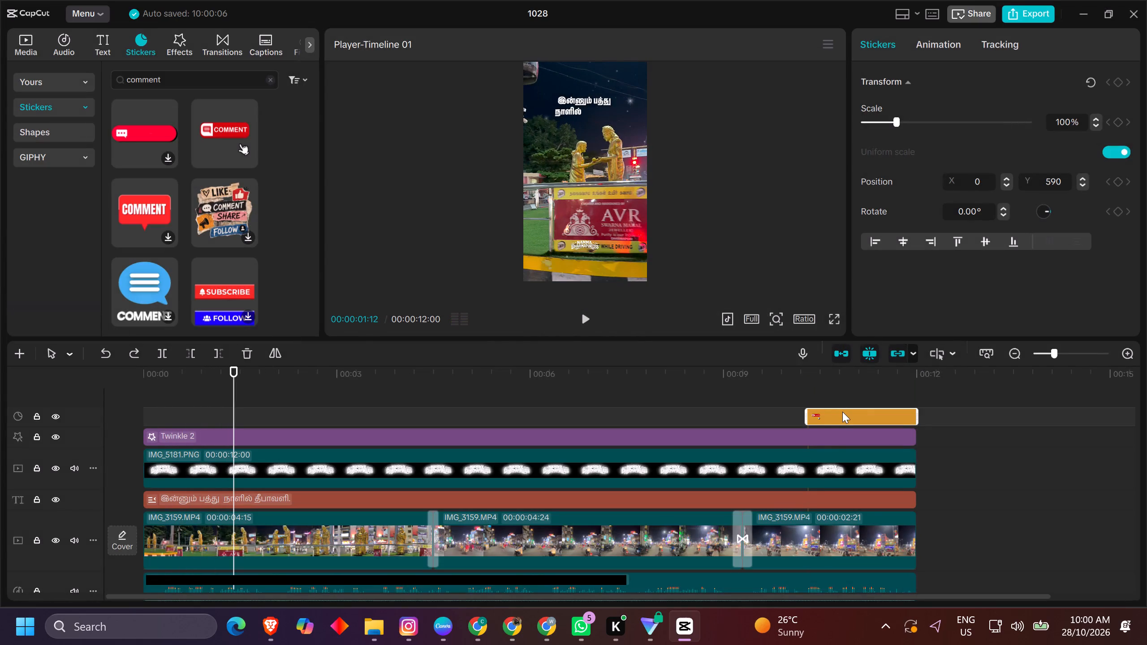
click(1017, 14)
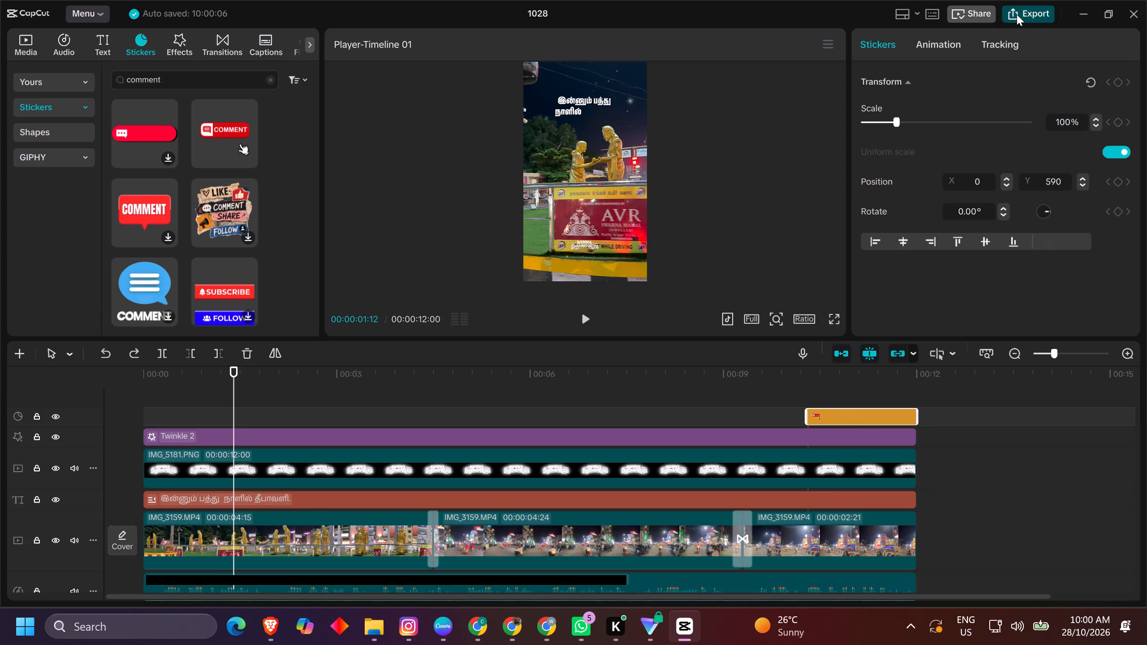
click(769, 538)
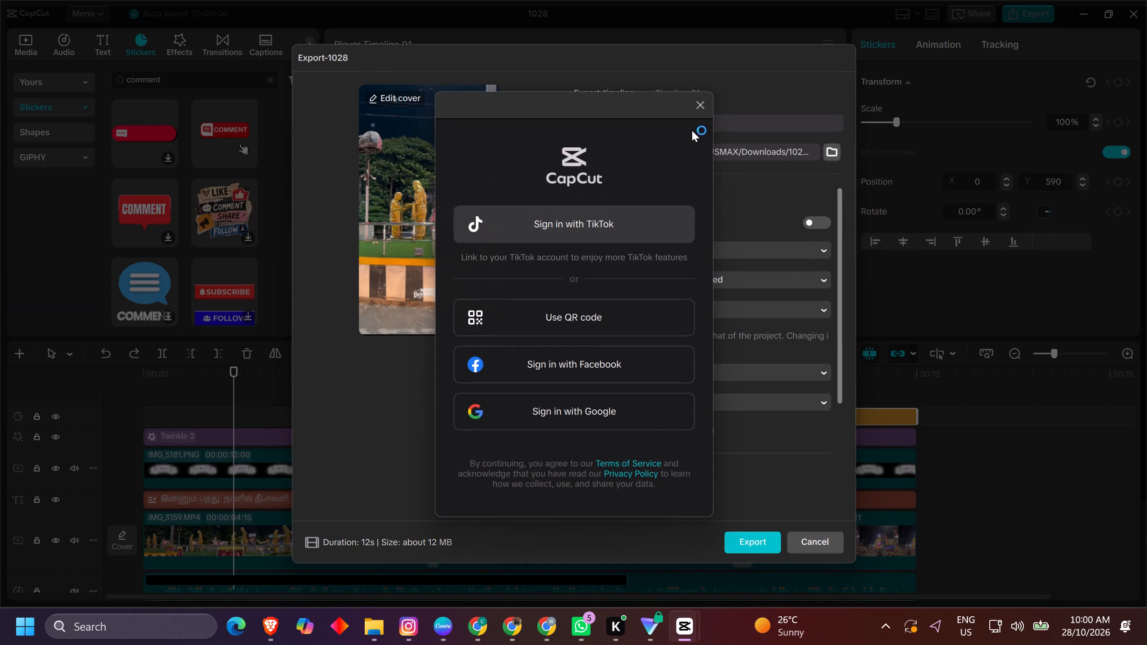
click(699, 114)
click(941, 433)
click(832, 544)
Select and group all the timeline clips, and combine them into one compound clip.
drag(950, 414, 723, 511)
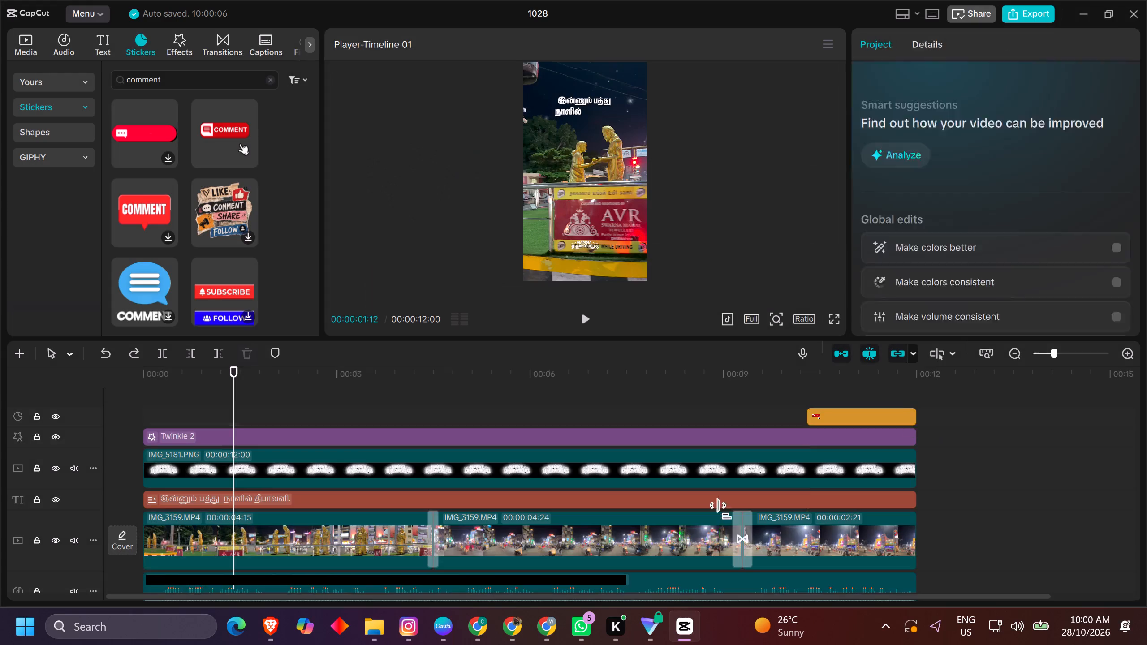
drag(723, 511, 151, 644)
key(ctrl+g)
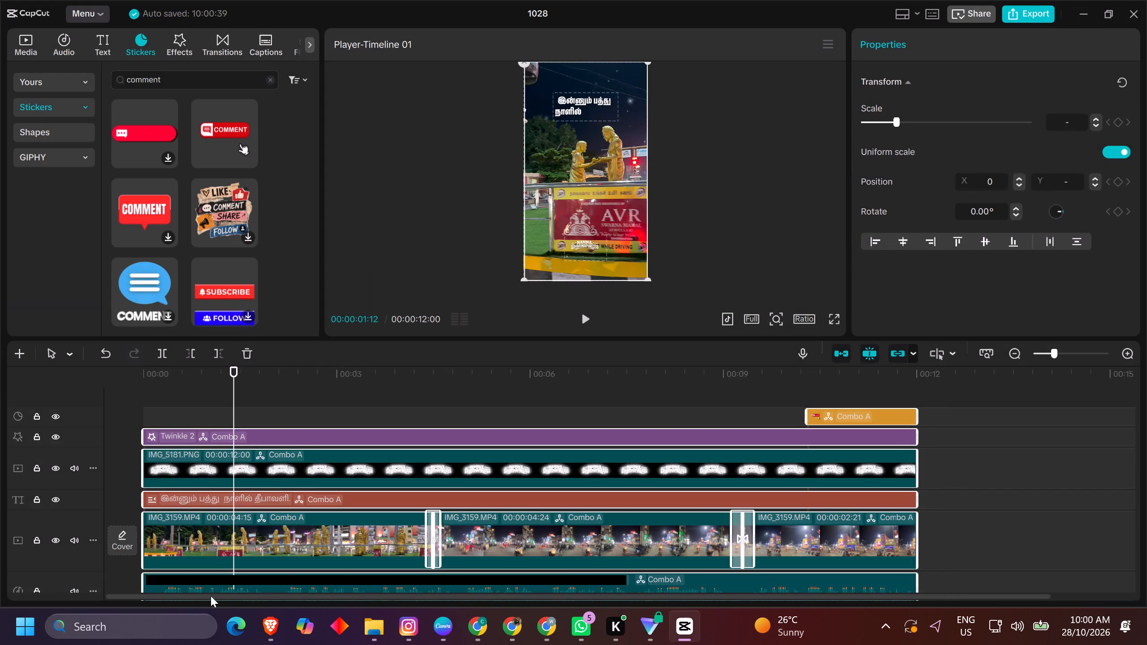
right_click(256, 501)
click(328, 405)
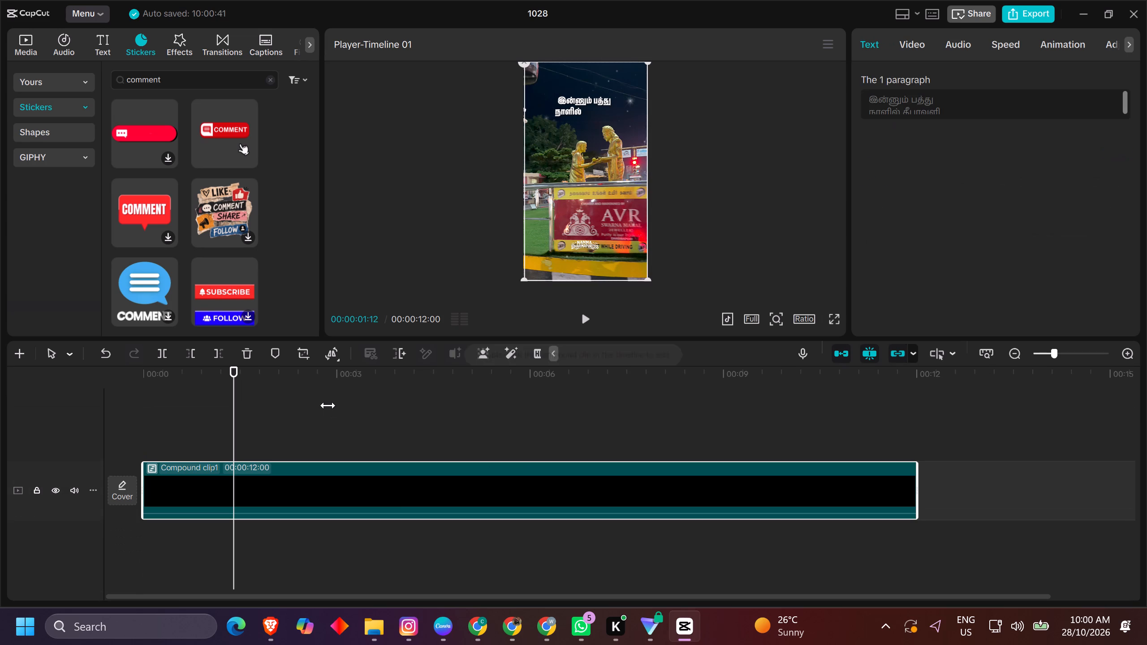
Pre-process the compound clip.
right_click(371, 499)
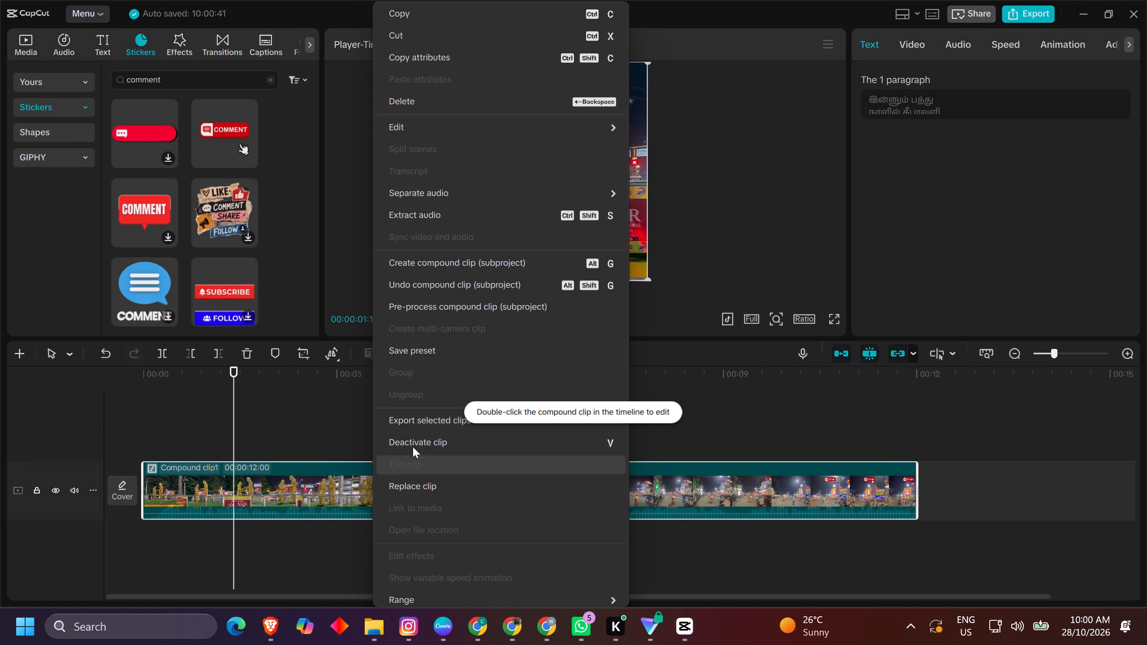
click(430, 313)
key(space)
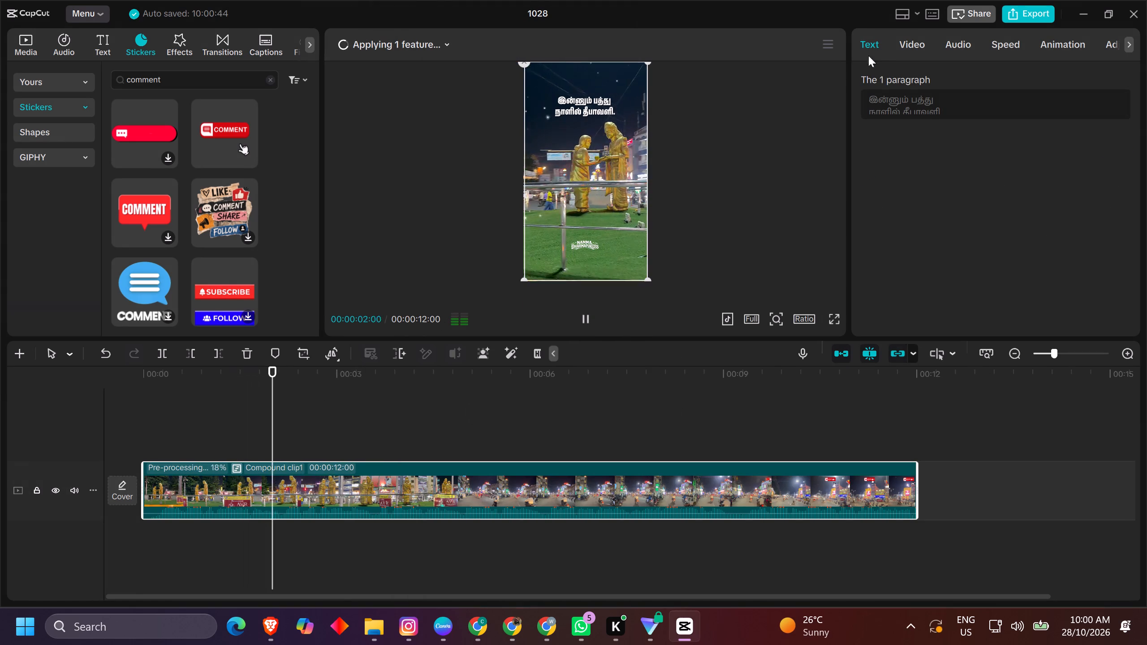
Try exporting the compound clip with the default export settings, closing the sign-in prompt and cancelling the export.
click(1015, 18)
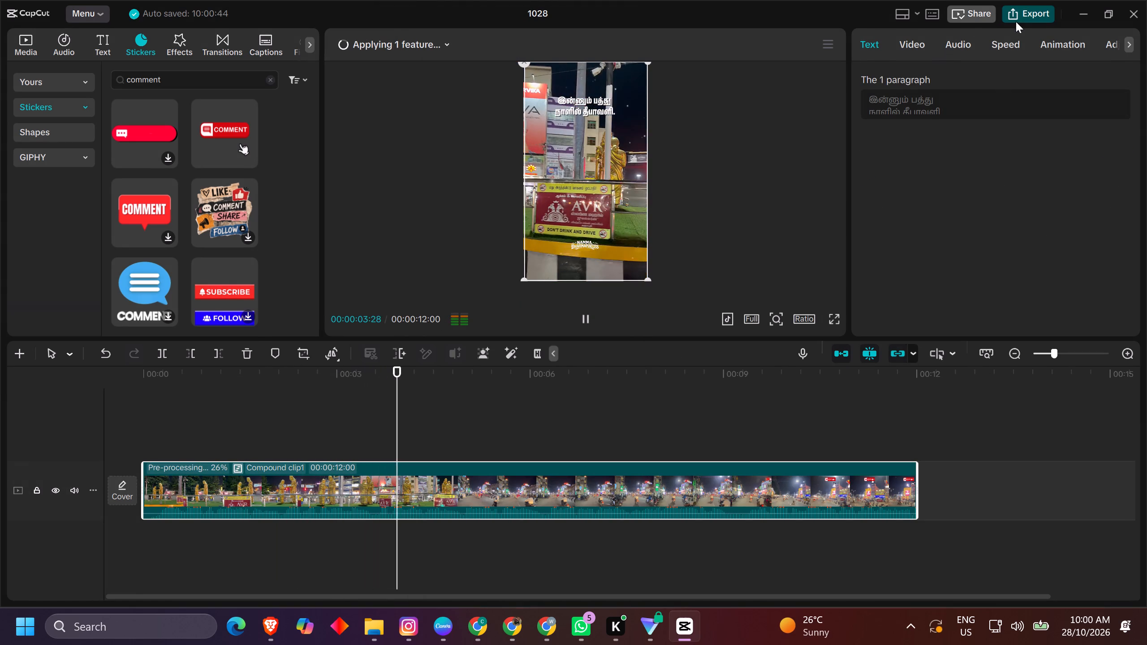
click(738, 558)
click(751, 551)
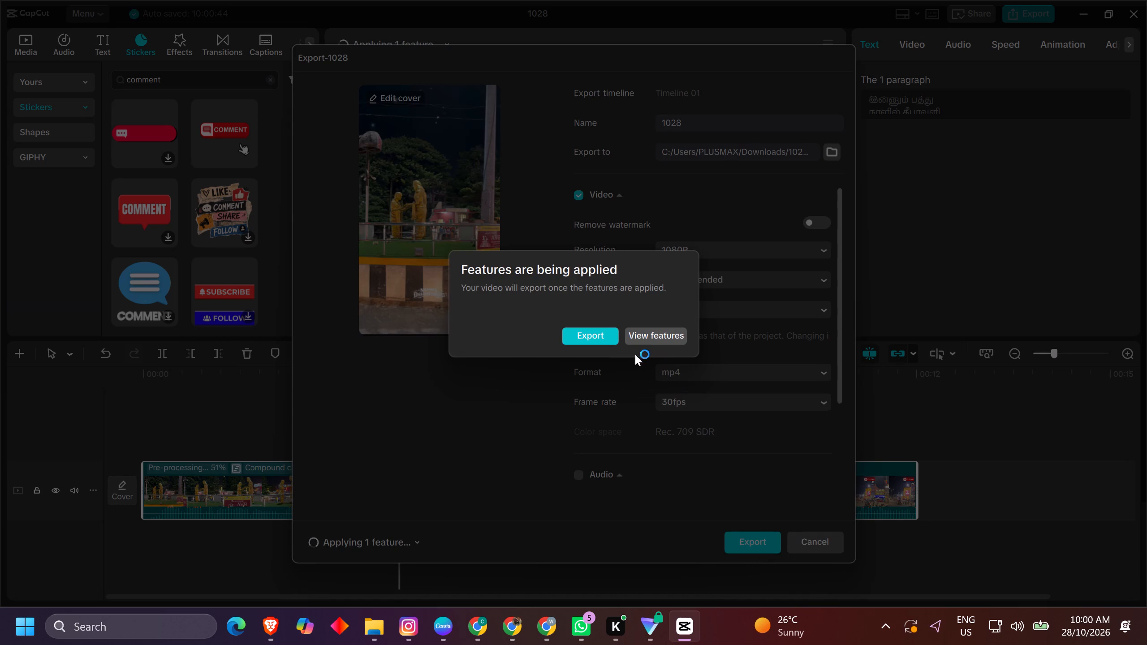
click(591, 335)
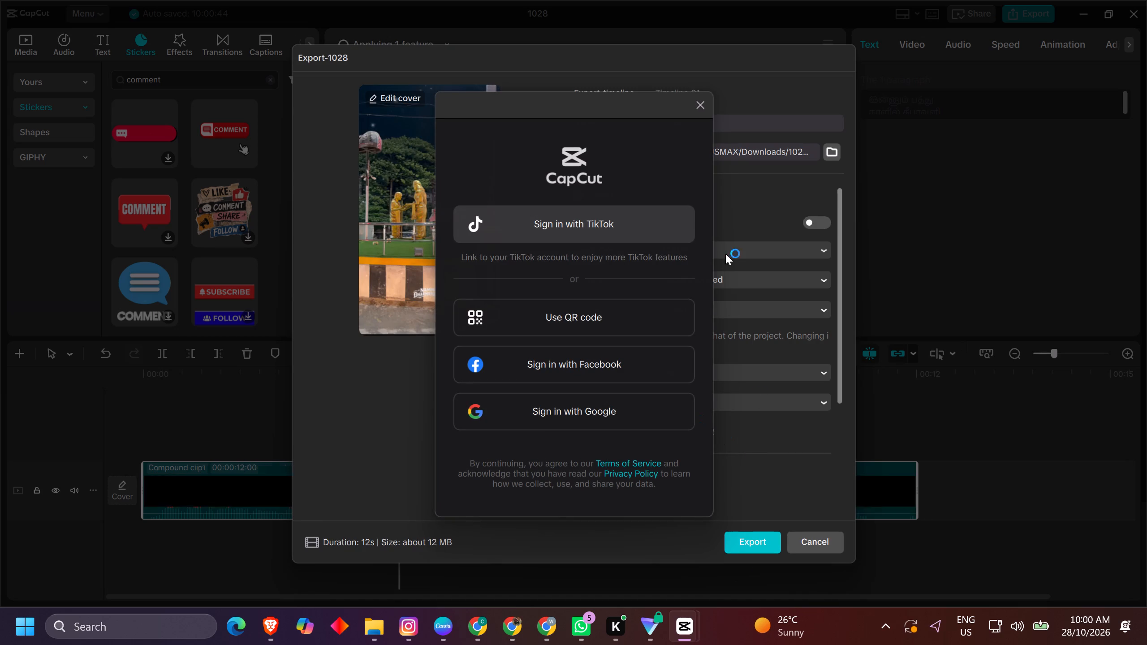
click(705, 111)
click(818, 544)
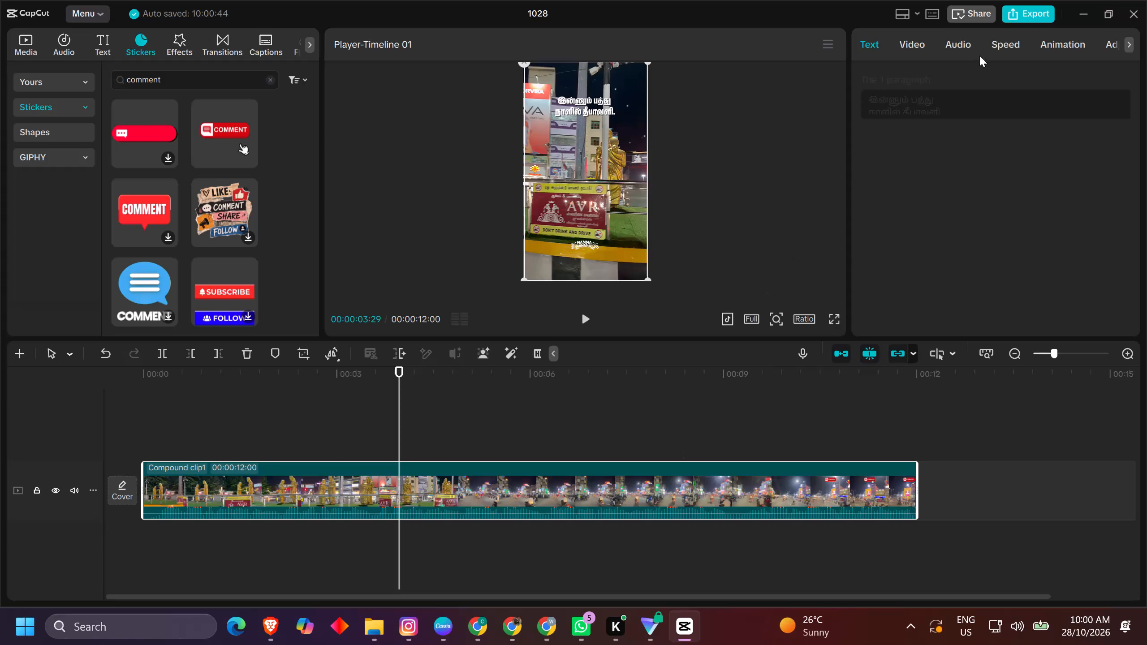
Close the 1028 project and quit CapCut completely, including its home window.
click(1135, 22)
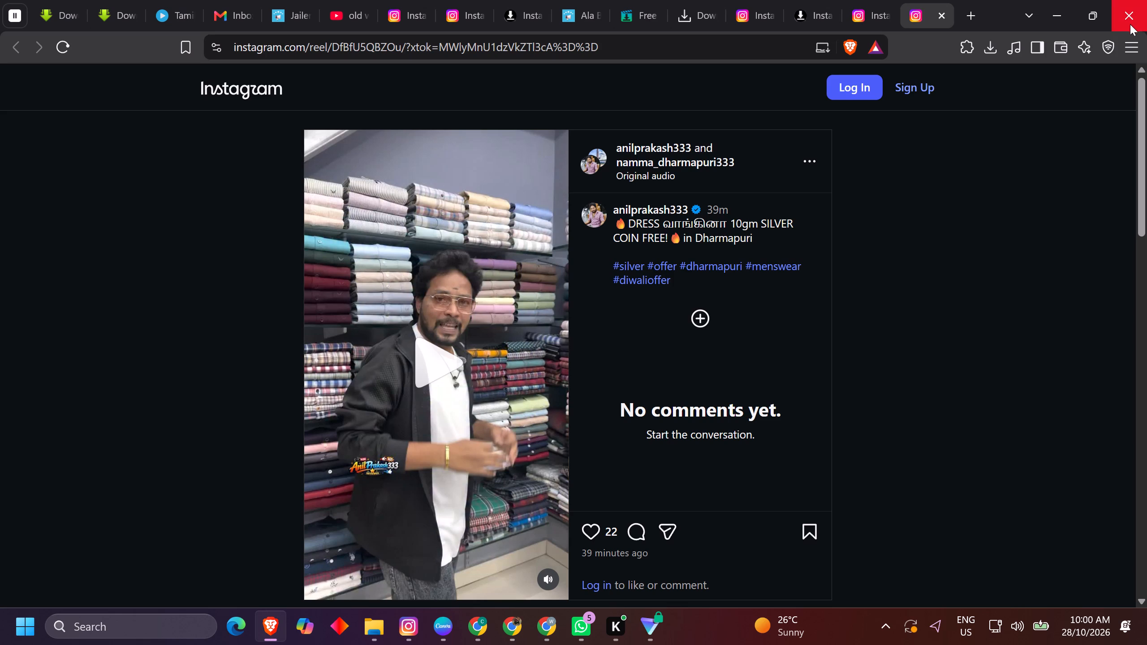
click(1122, 17)
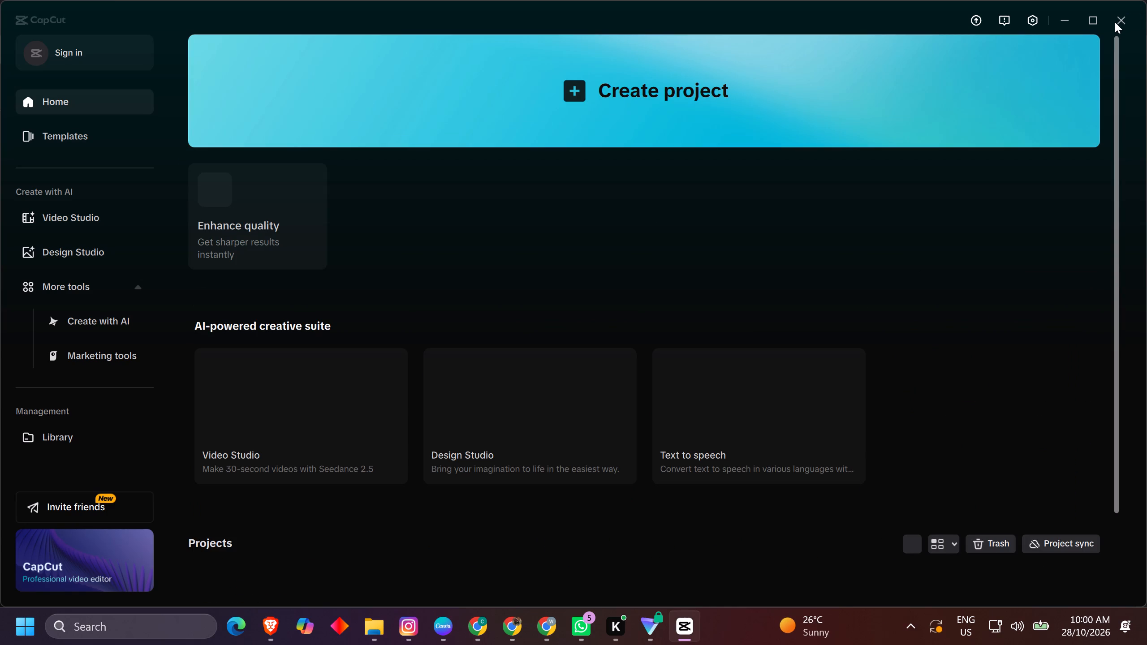
click(1122, 20)
click(687, 633)
click(686, 634)
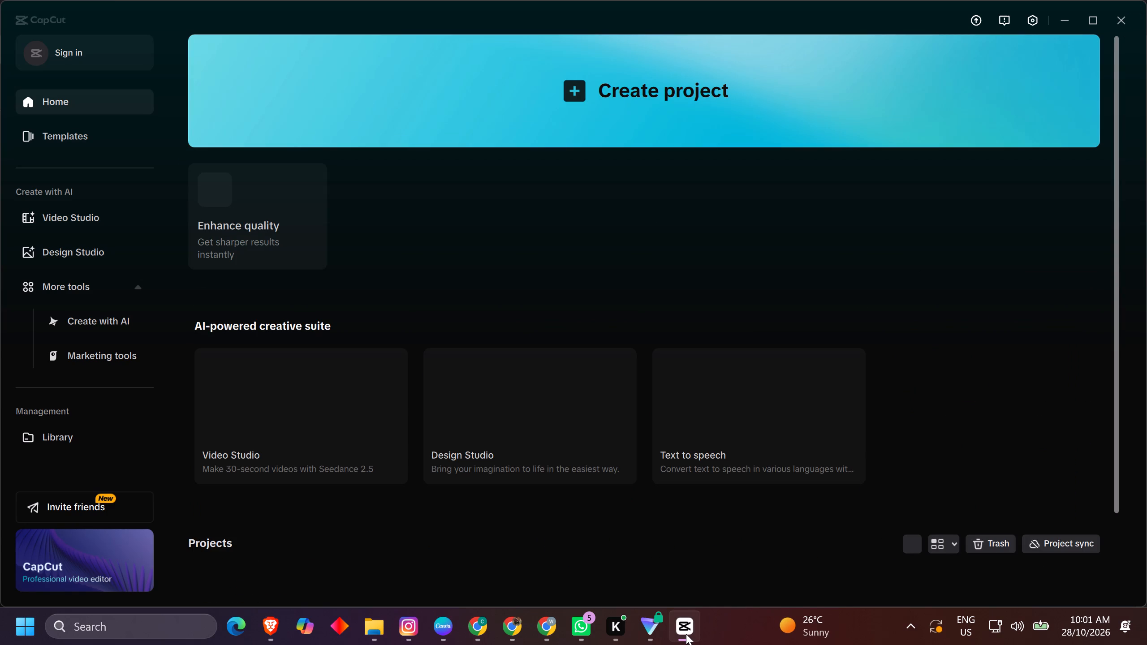
right_click(684, 628)
click(694, 548)
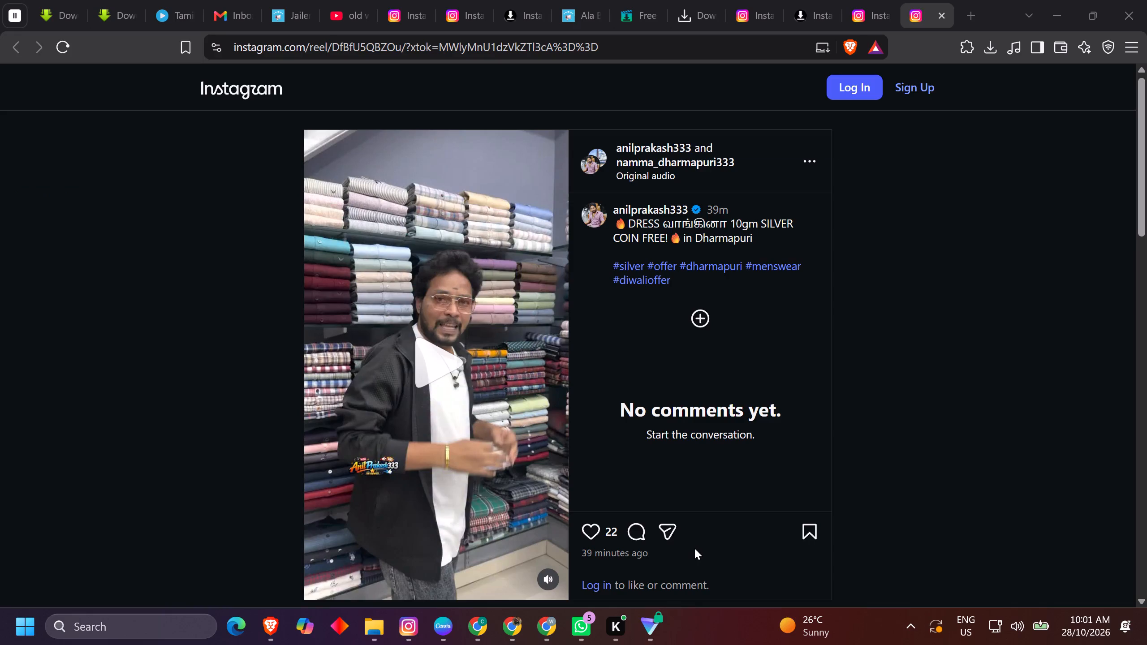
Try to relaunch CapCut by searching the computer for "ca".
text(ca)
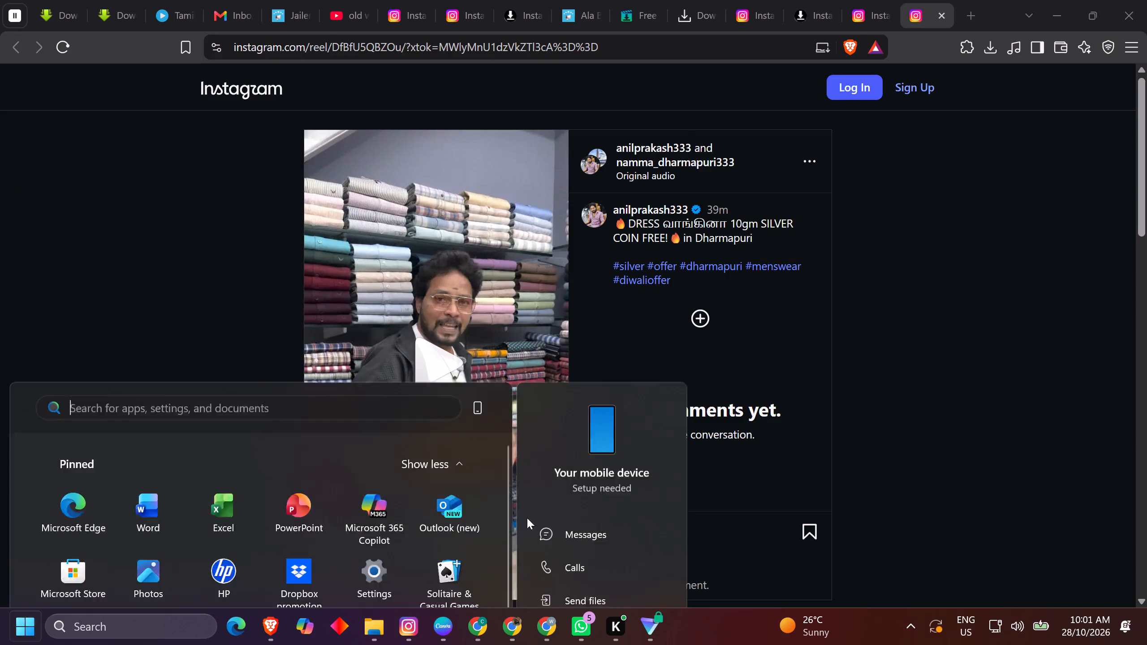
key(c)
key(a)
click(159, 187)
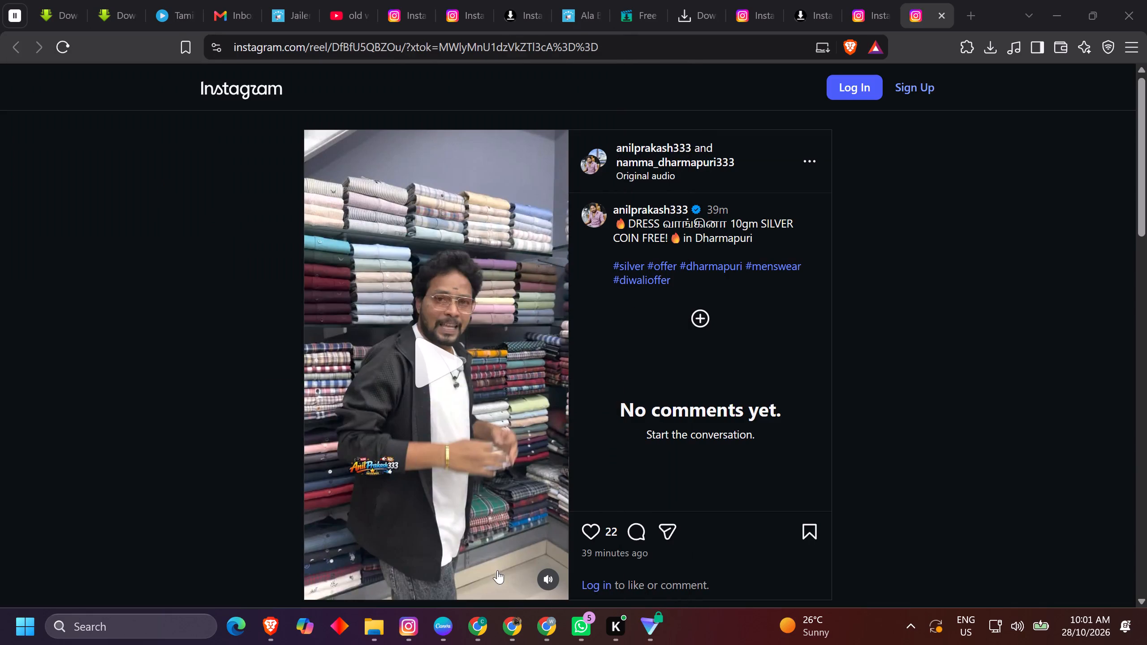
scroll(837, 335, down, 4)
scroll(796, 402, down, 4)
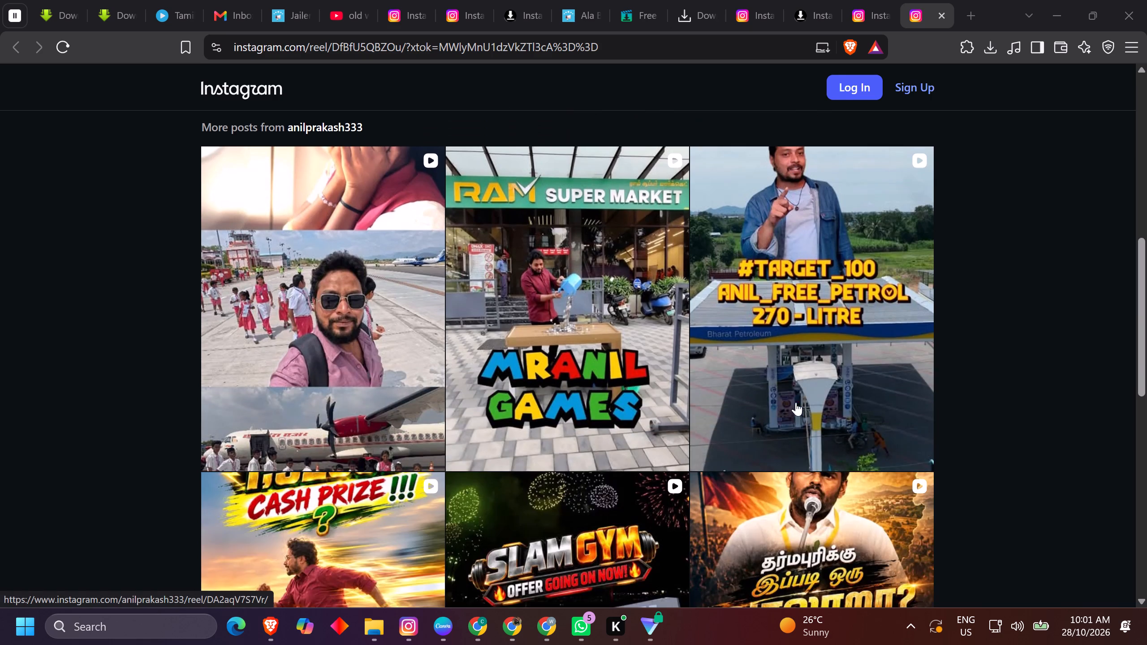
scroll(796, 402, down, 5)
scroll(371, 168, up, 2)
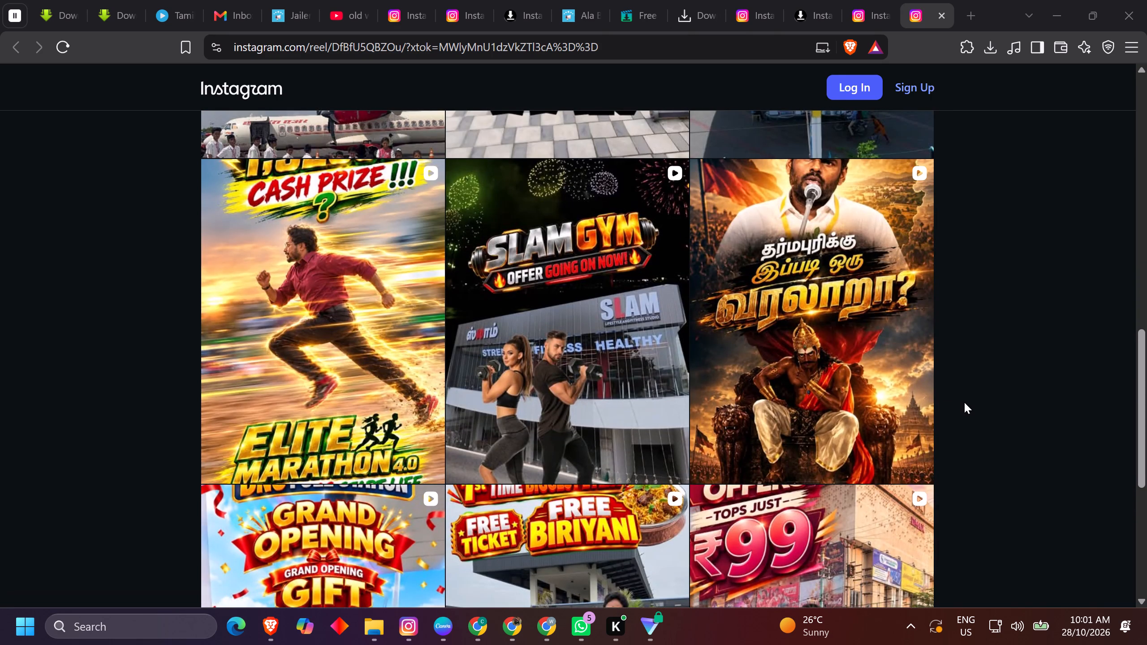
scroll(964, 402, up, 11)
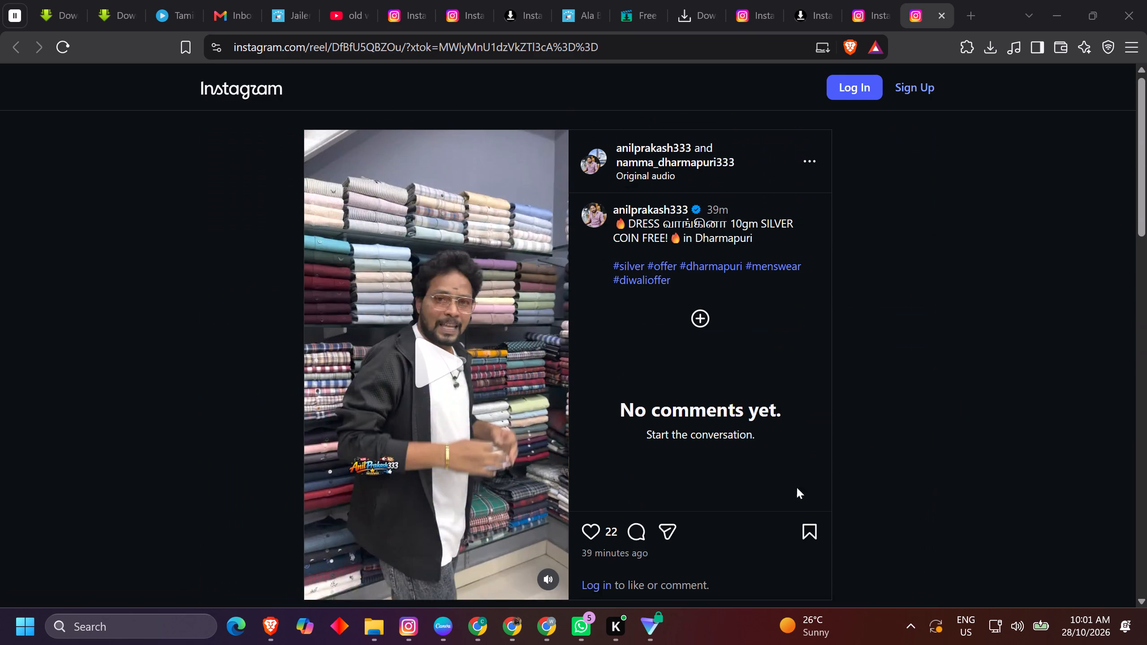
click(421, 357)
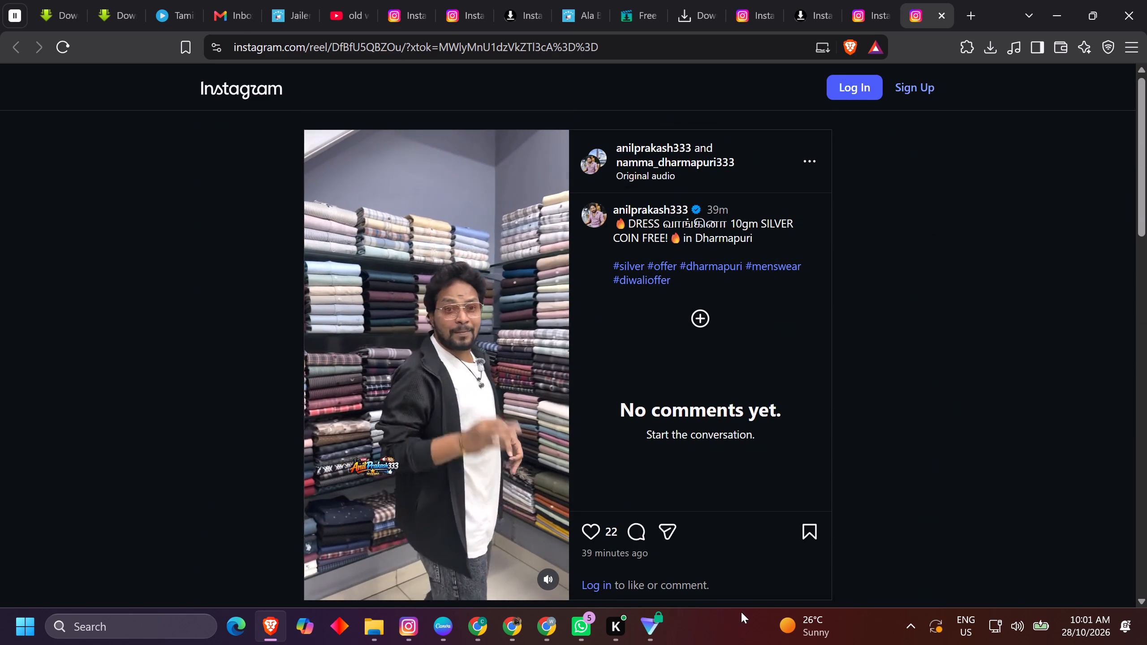
Launch CapCut from a computer search for "ca", reopen the 1028 project and briefly play its timeline.
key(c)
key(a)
click(161, 168)
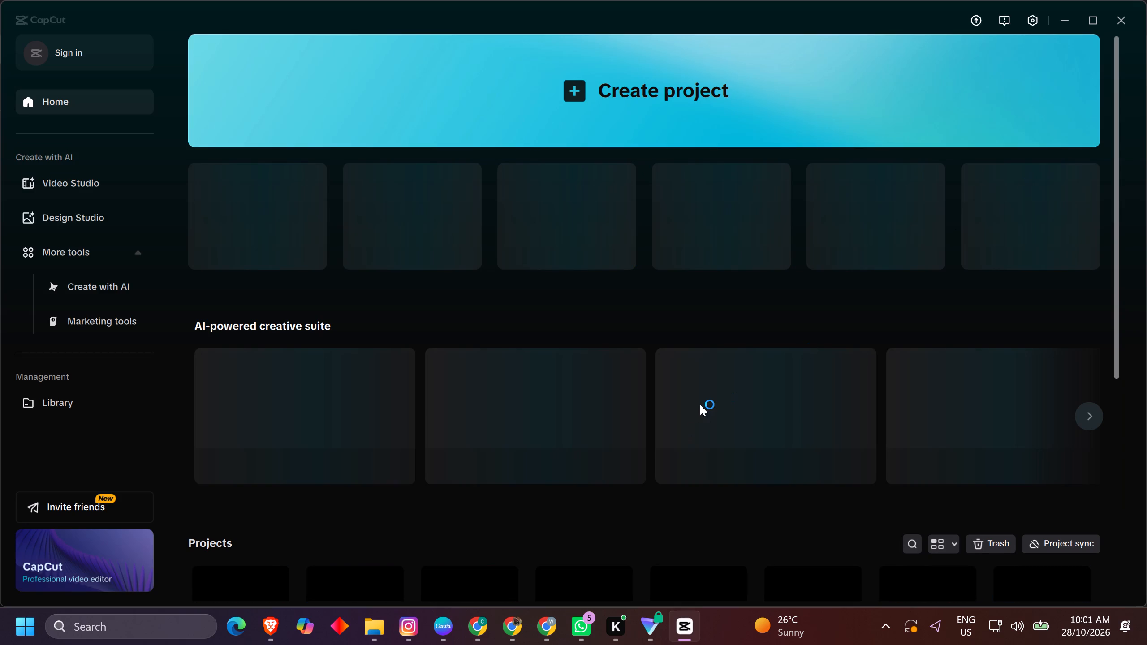
scroll(705, 405, down, 2)
click(229, 509)
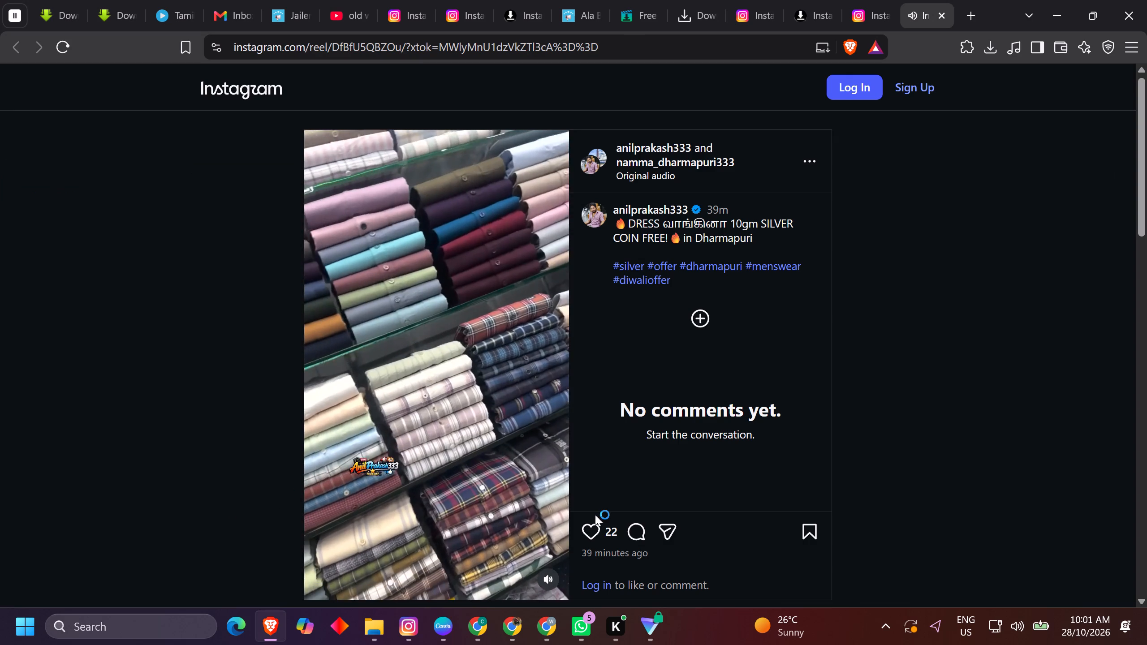
click(466, 355)
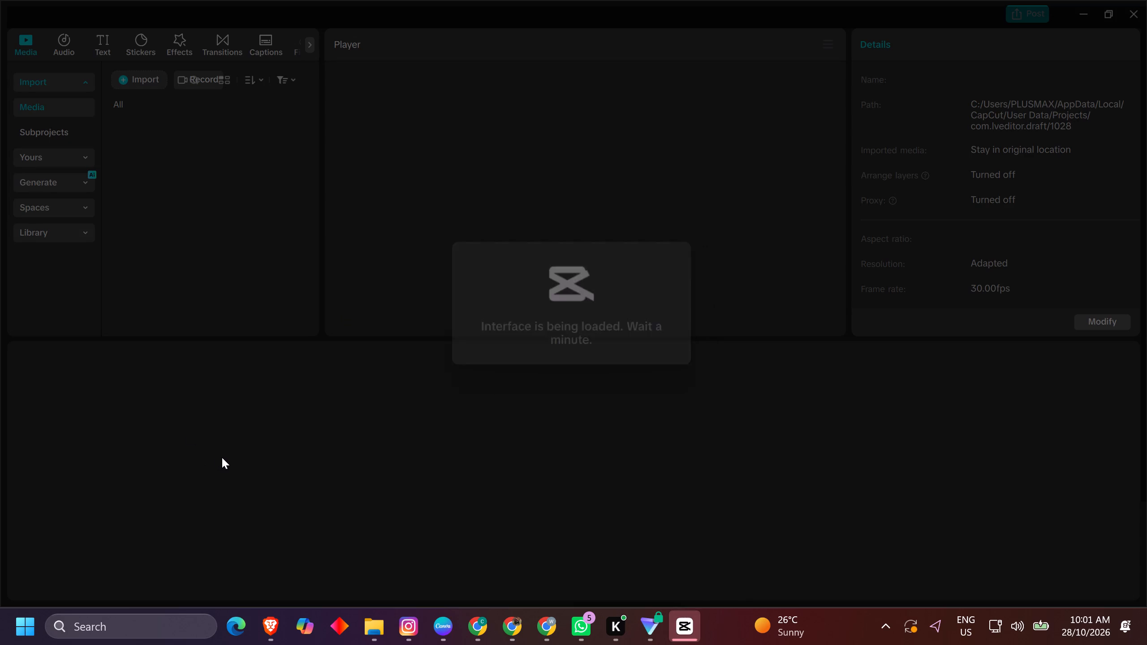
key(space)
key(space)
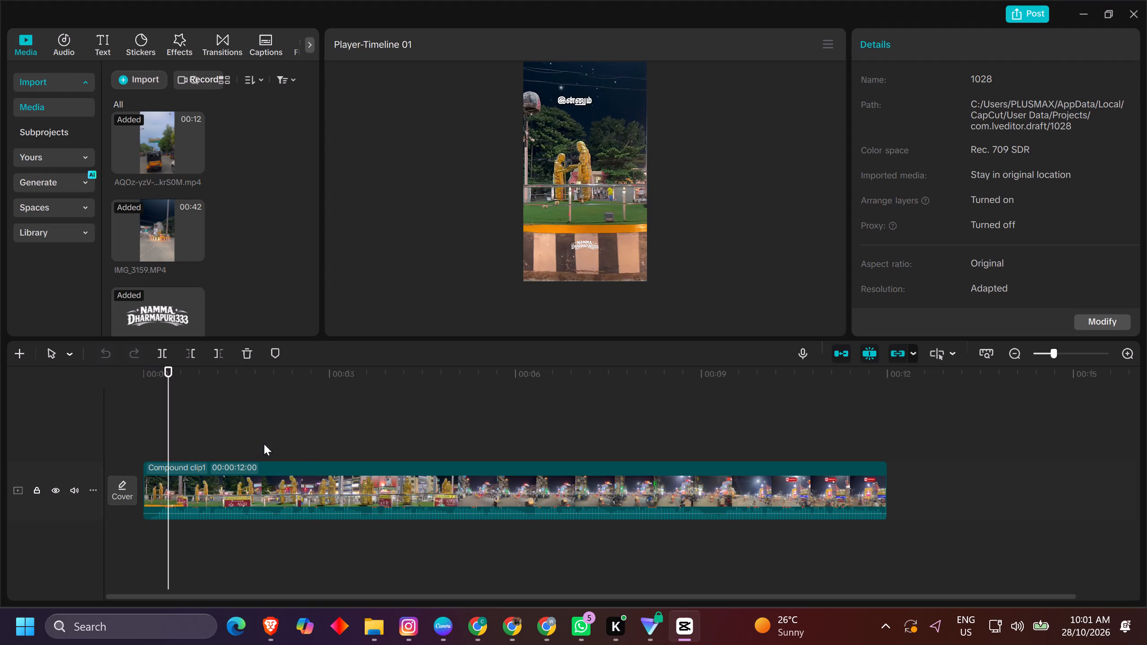
Delete the compound clip from the timeline.
click(517, 510)
key(Delete)
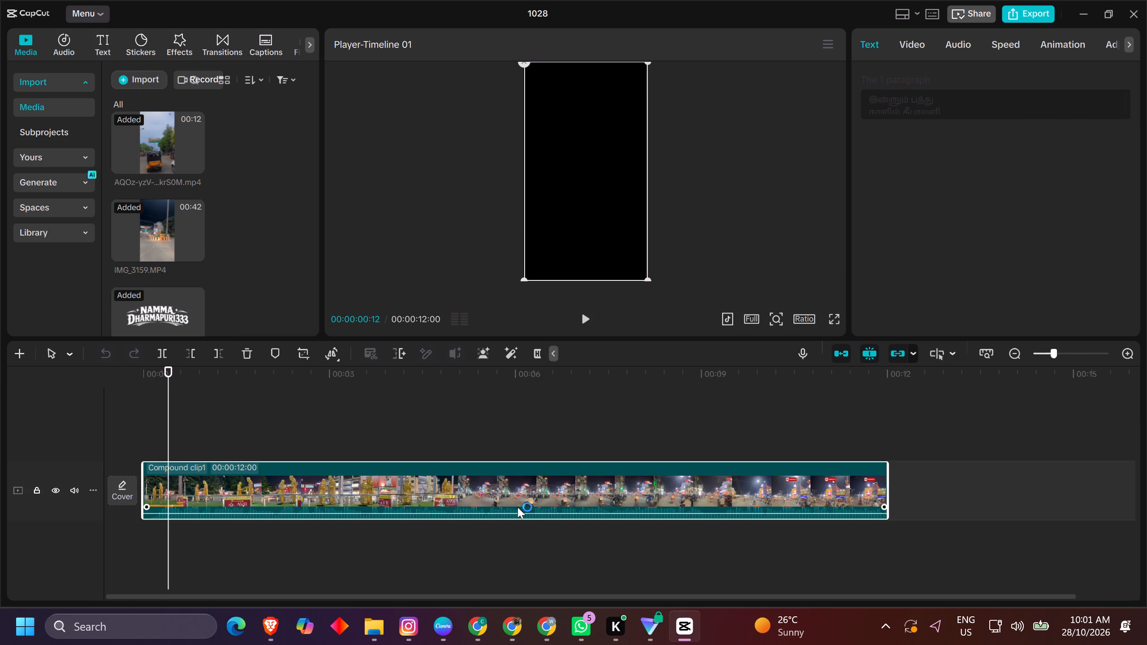
Open the CapCut folder under AppData\Local and navigate through User Data, Projects and com.lveditor.draft to the 1028 project folder.
key(super+r)
click(164, 577)
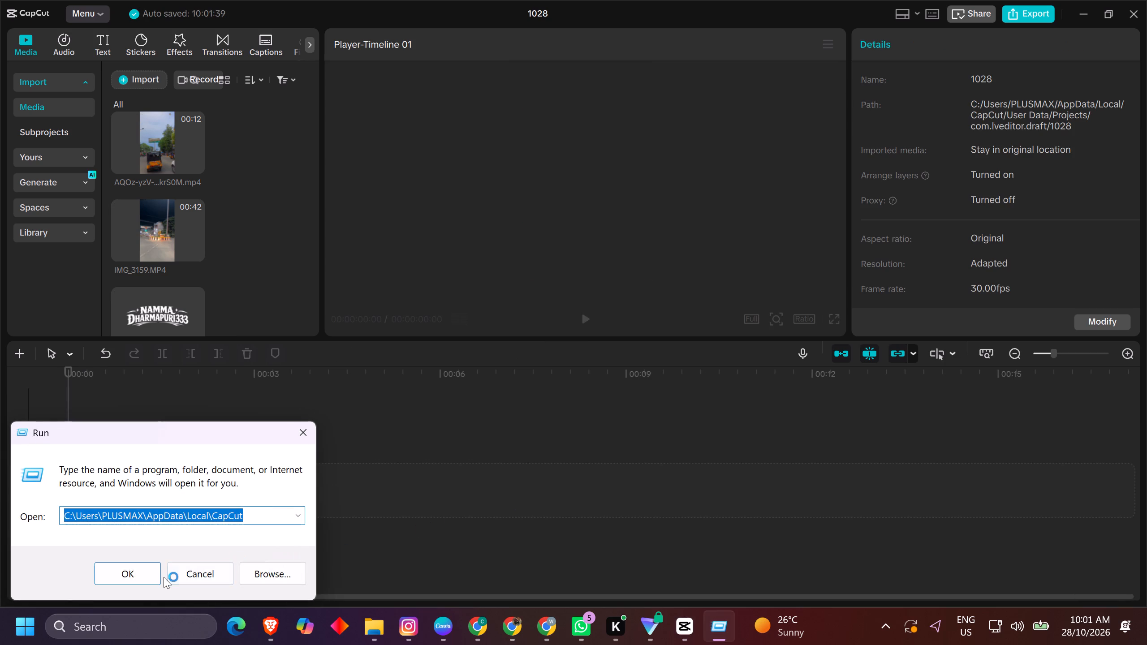
click(150, 575)
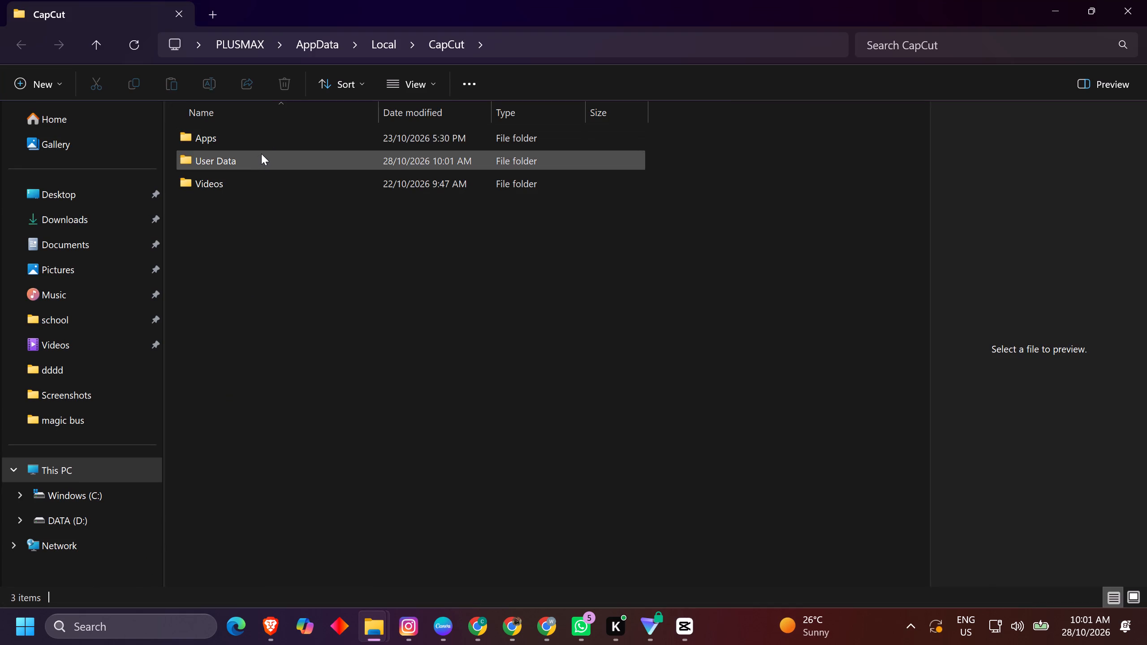
double_click(260, 155)
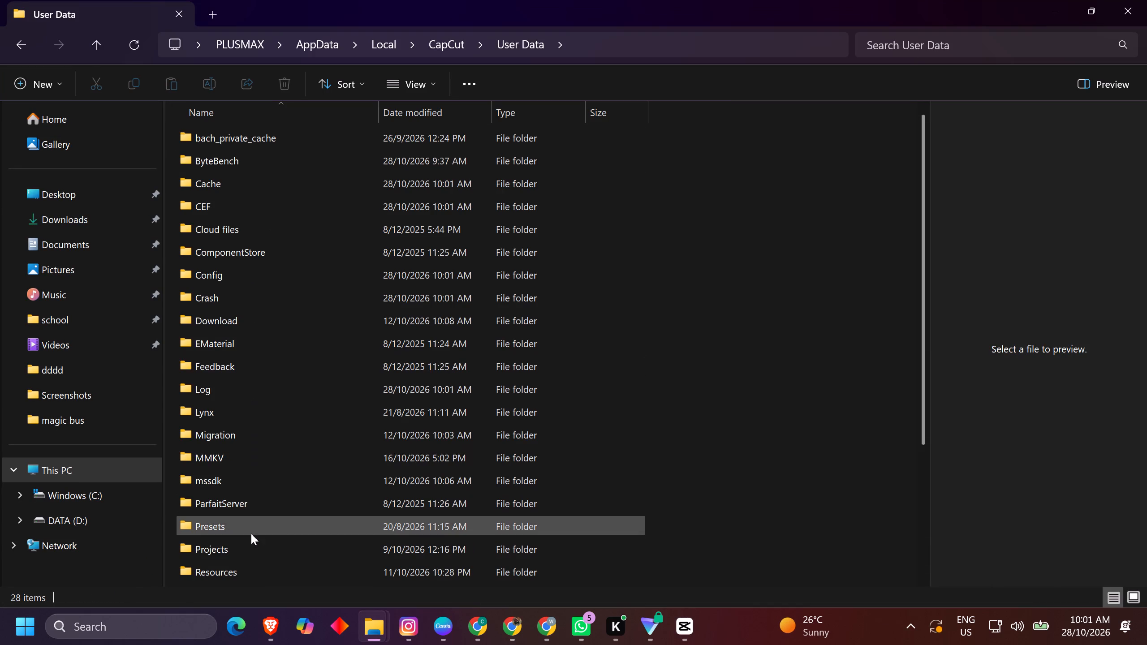
double_click(248, 550)
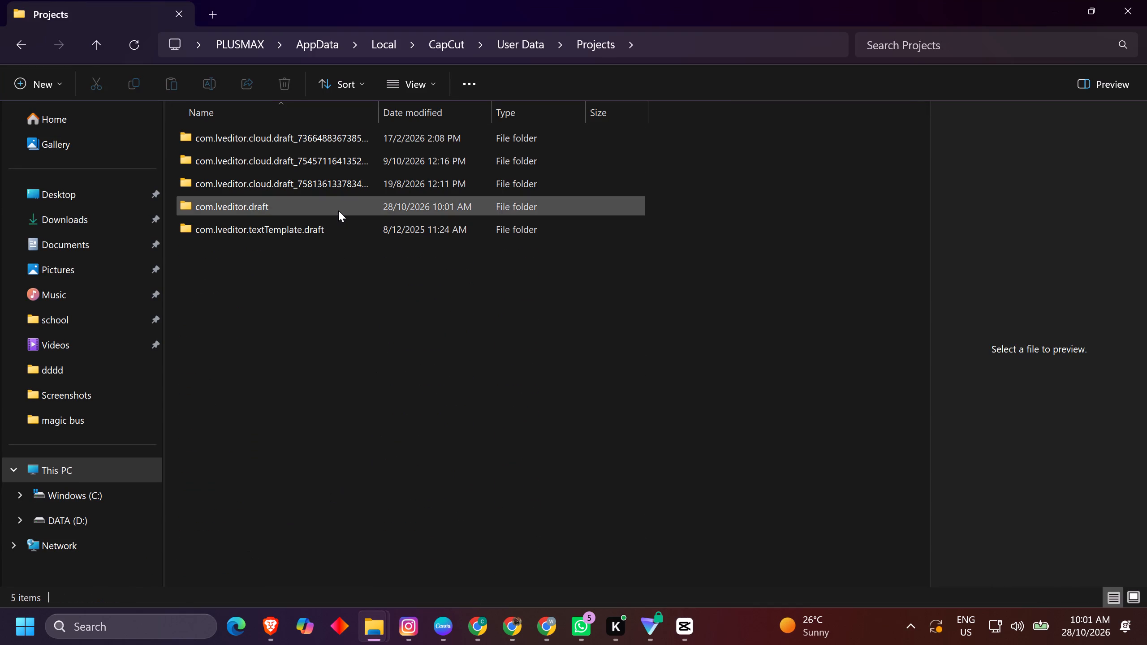
click(349, 190)
double_click(342, 213)
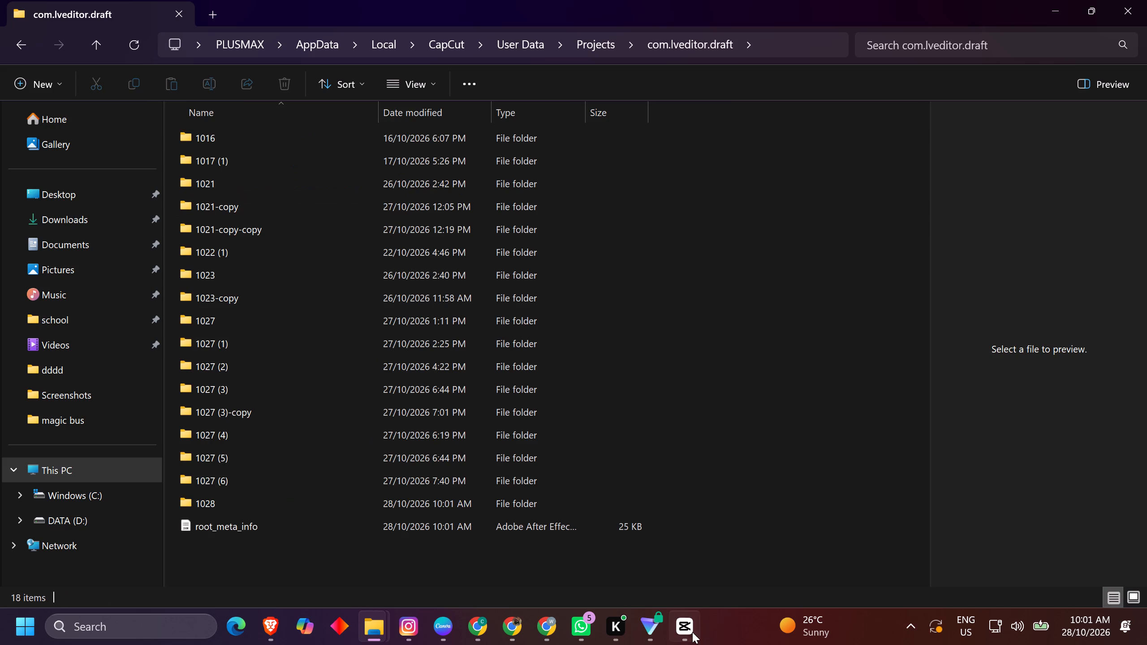
click(692, 632)
click(692, 632)
double_click(196, 511)
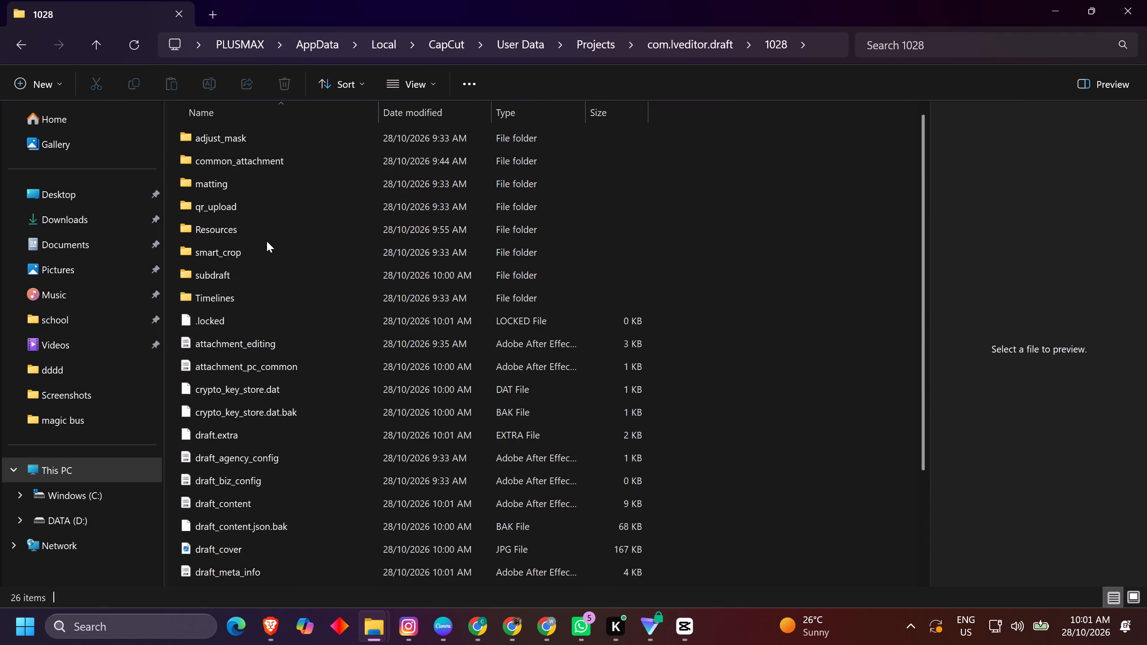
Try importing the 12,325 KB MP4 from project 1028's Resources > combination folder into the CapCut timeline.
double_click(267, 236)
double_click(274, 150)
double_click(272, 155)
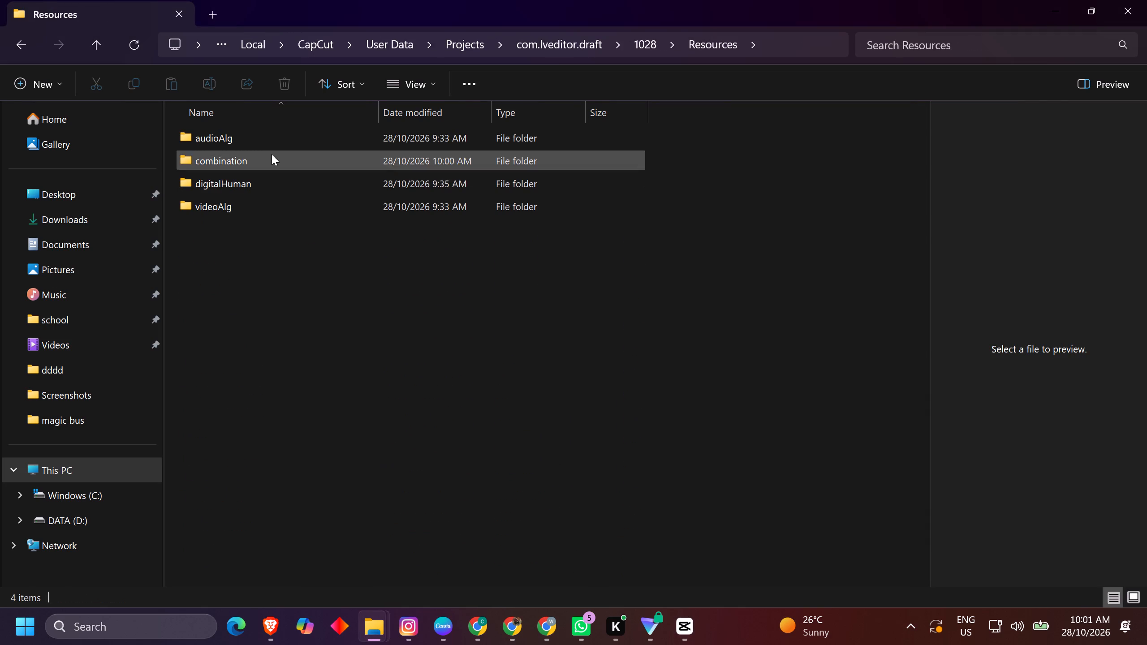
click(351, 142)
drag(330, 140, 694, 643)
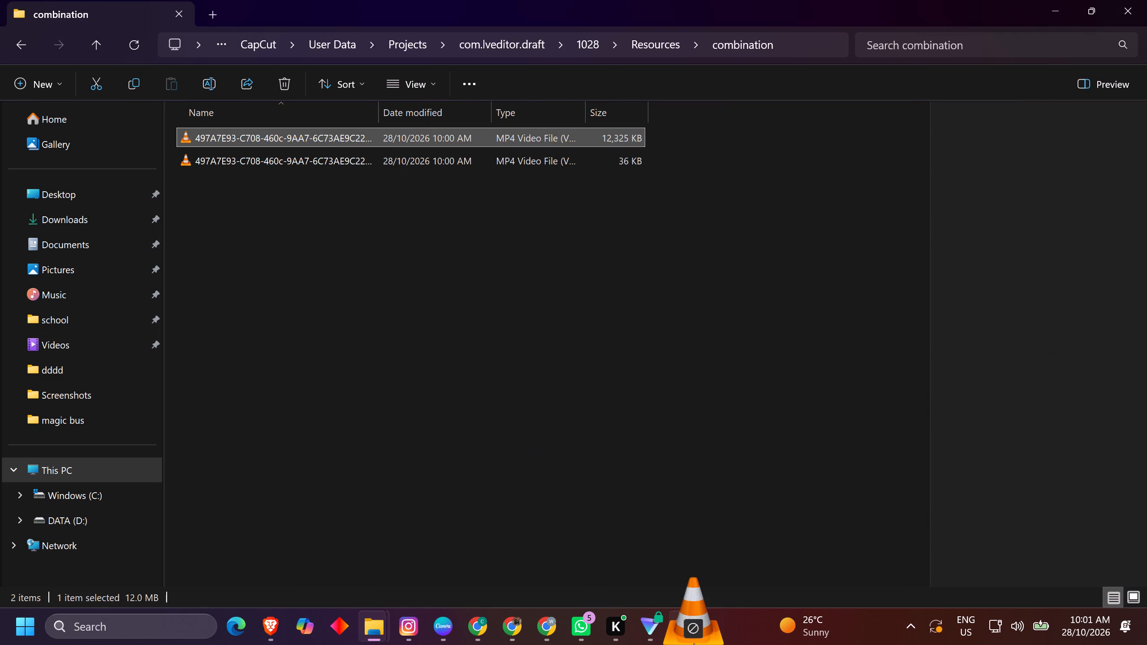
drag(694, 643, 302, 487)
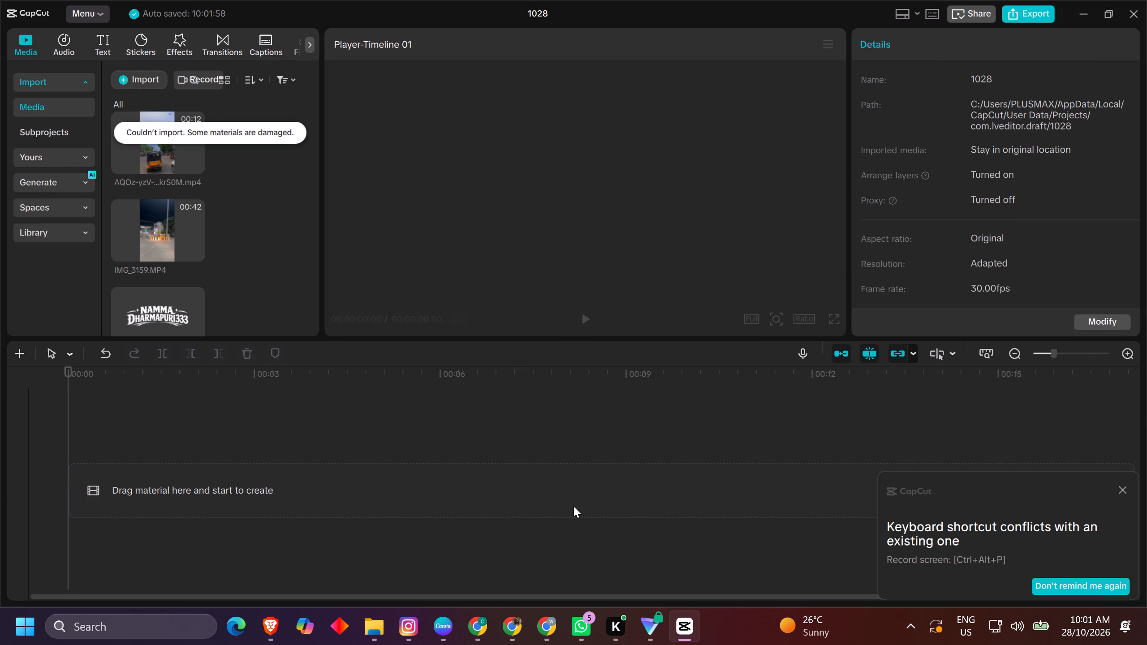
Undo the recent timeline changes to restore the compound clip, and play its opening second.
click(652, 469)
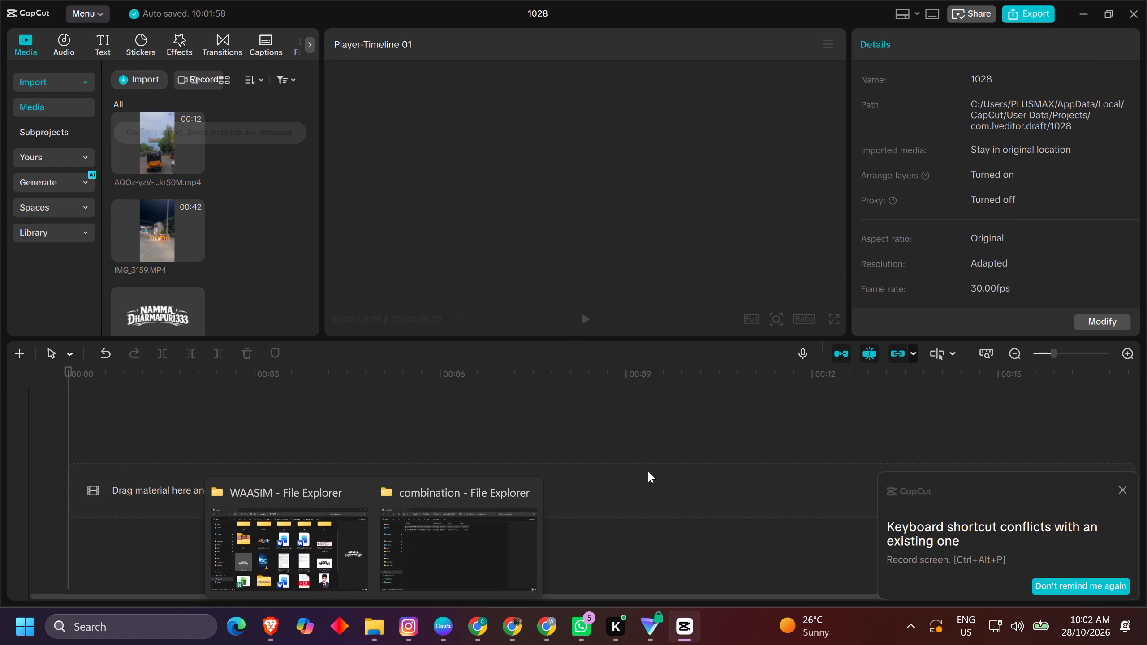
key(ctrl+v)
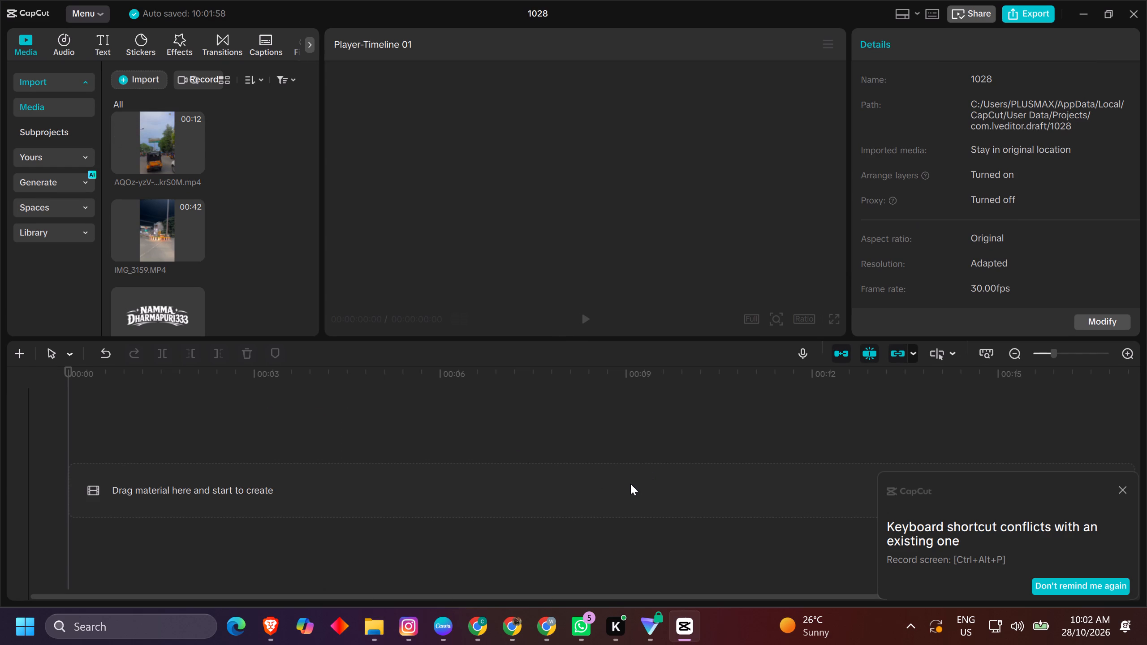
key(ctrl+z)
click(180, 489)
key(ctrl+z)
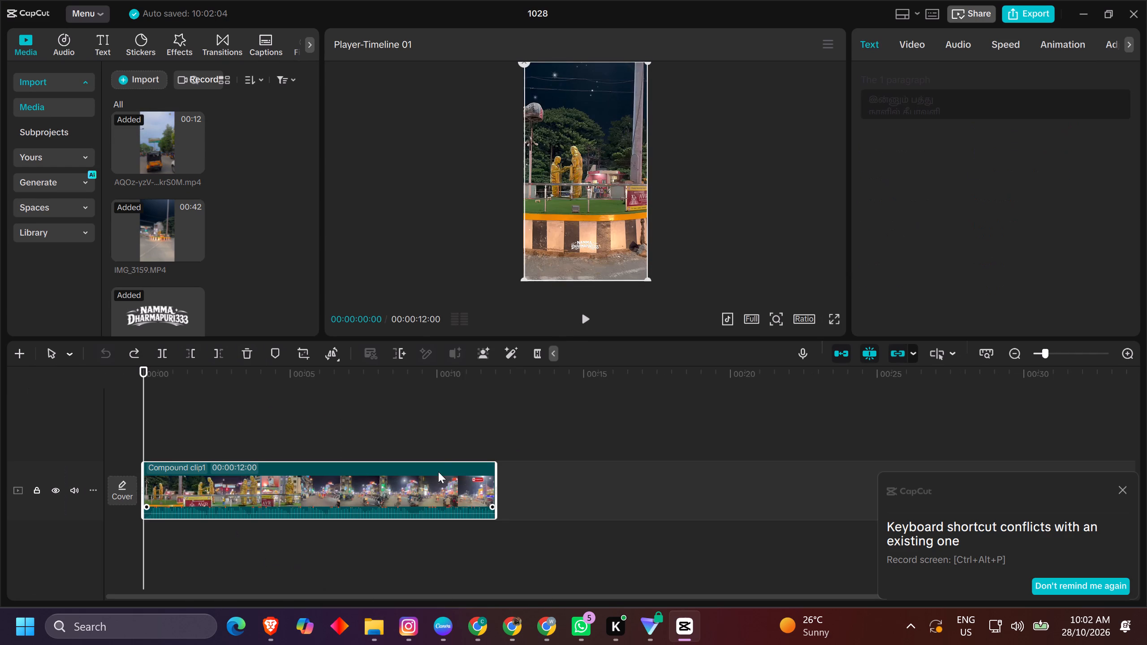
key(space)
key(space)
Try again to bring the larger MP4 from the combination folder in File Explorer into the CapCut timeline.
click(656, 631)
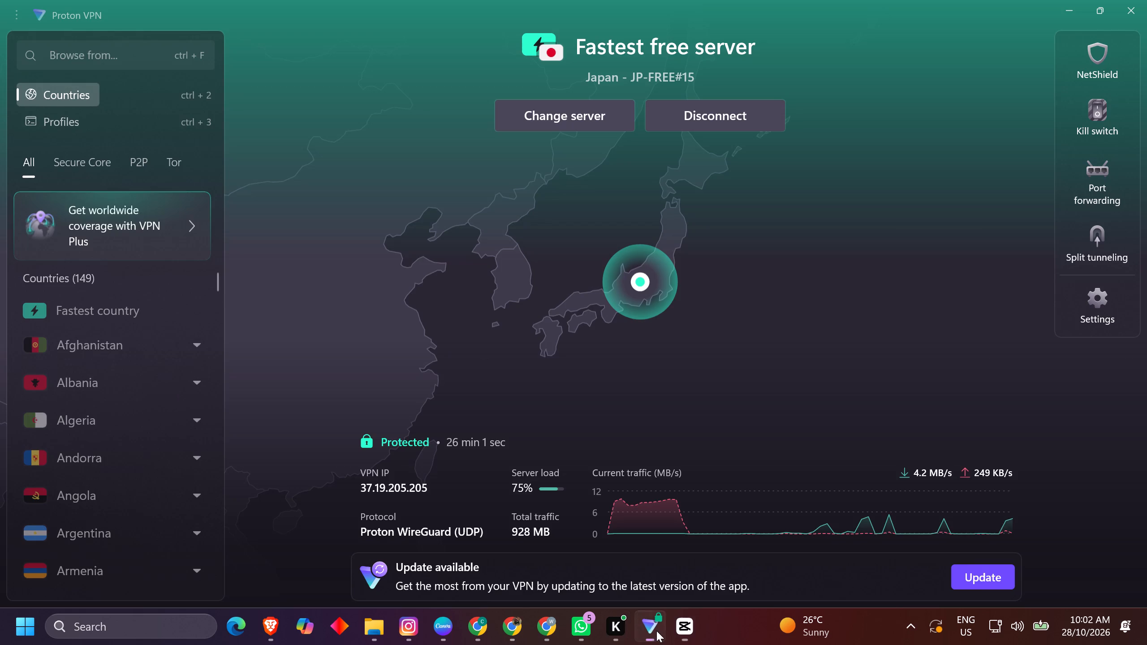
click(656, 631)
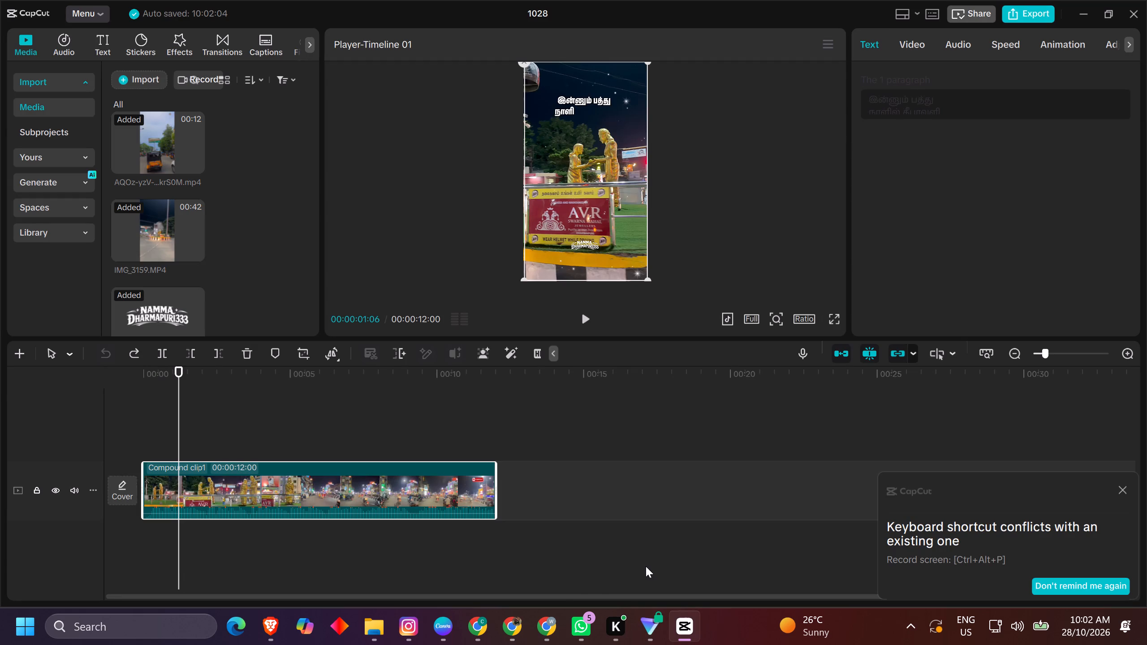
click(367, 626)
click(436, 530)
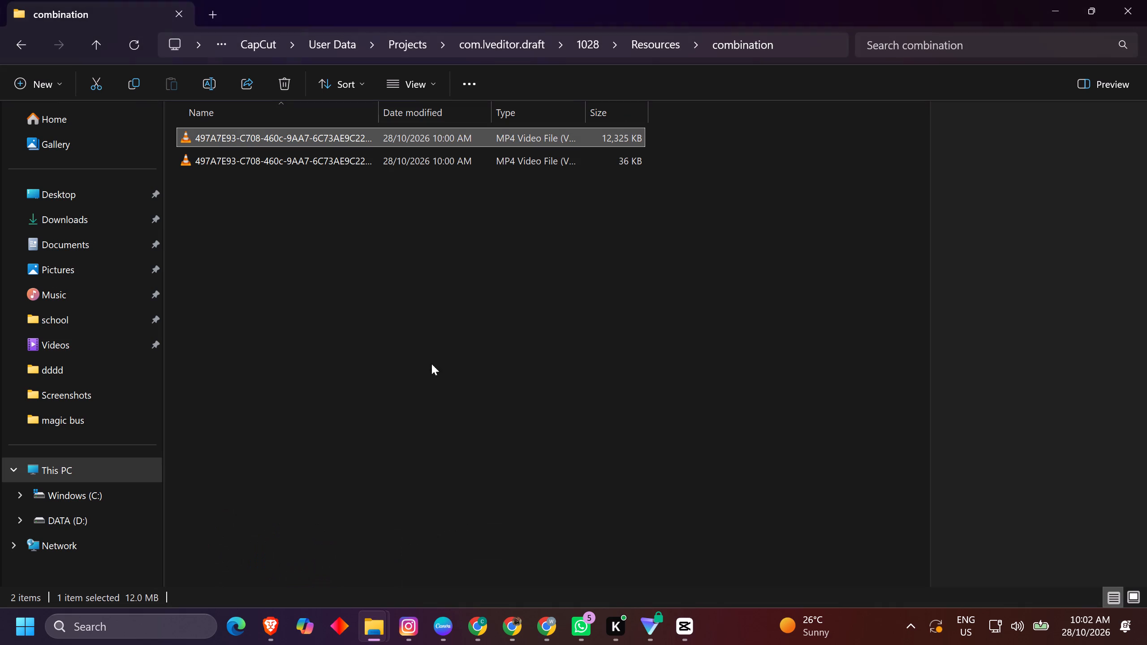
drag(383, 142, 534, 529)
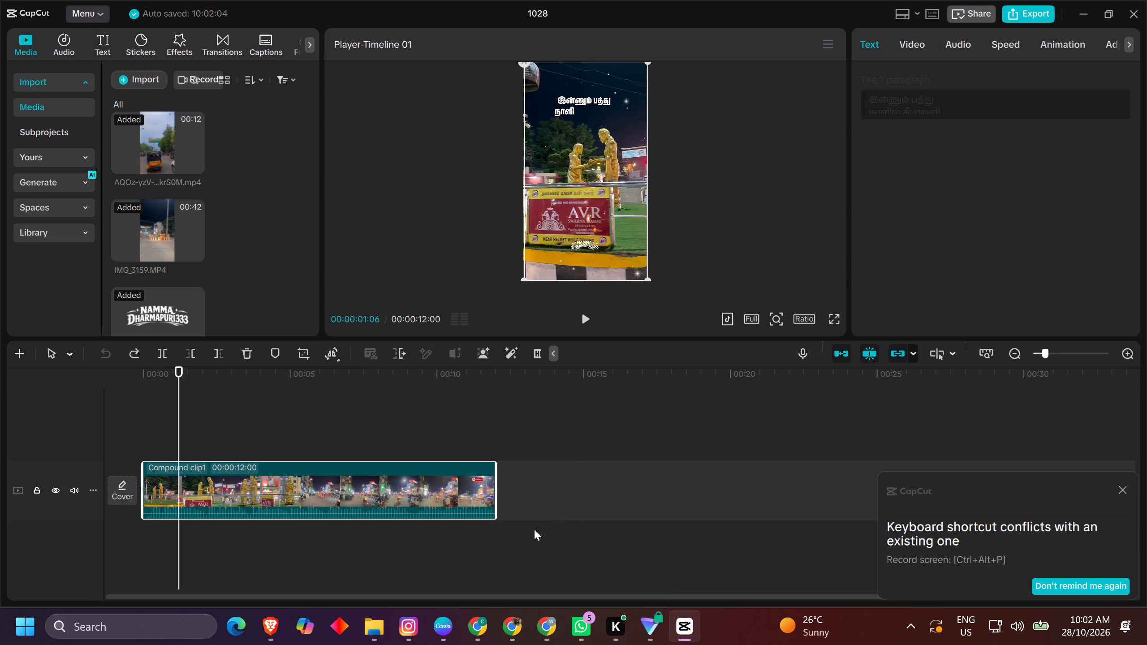
Look through the compound clip's basic video settings and play the clip from its middle.
click(904, 44)
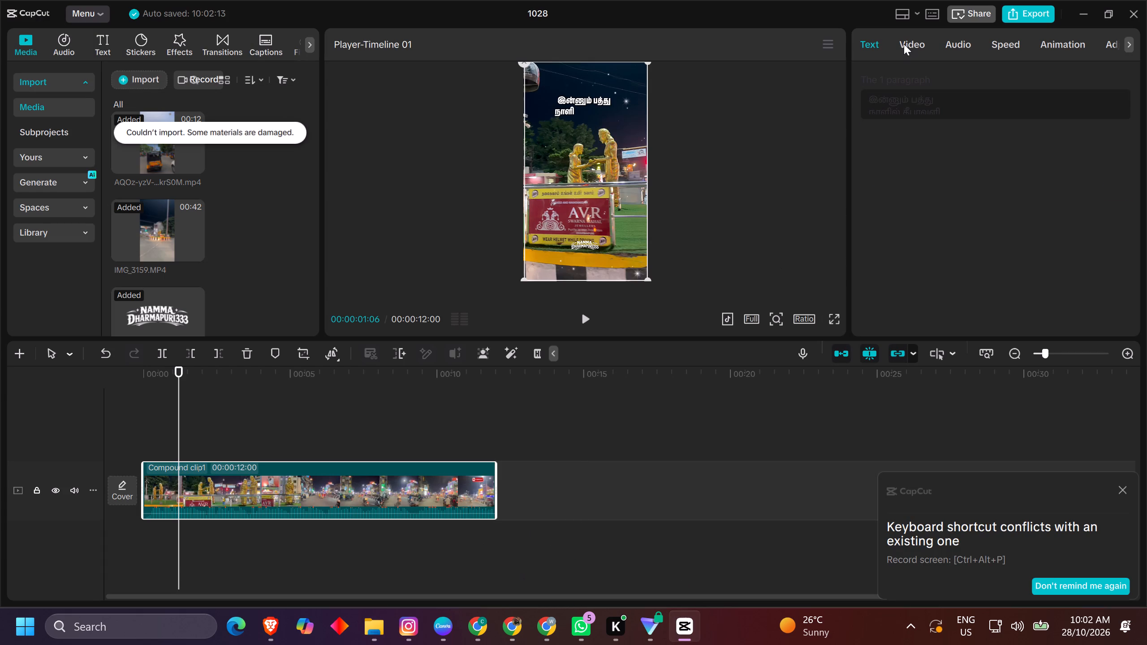
scroll(922, 248, down, 6)
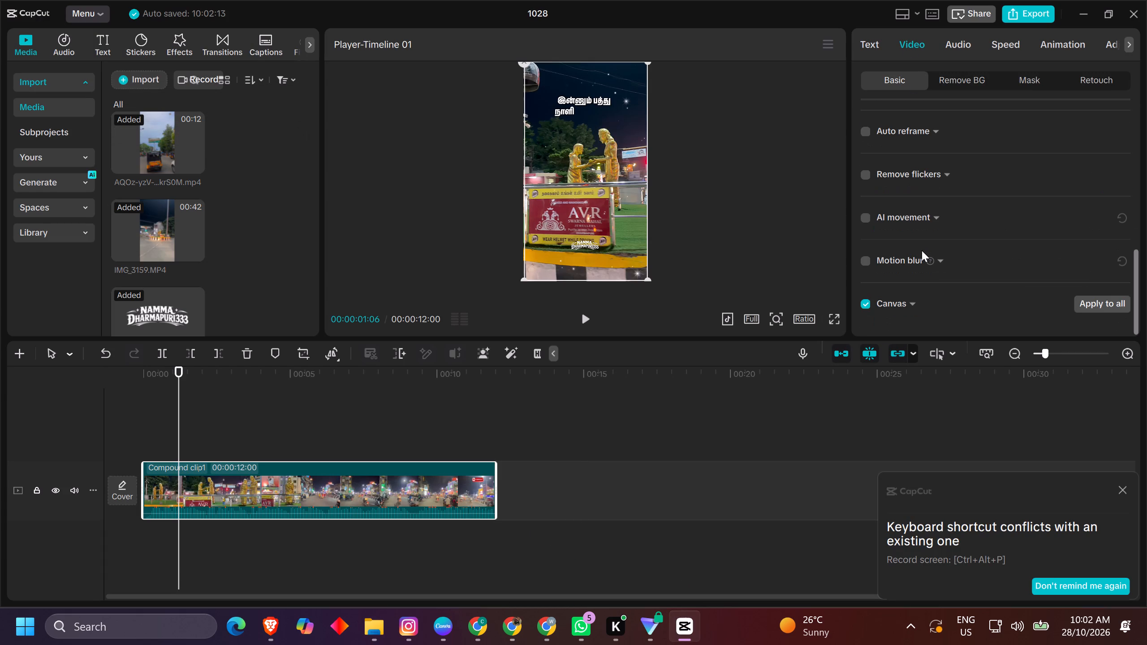
scroll(922, 250, down, 1)
scroll(922, 250, up, 1)
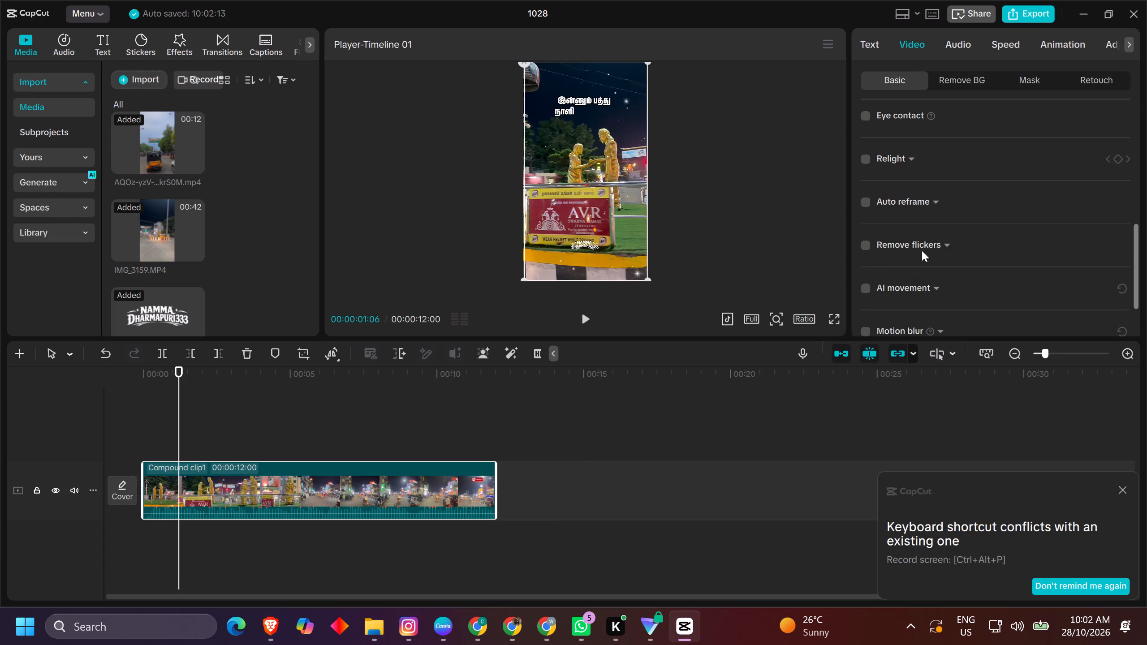
click(334, 431)
key(space)
key(space)
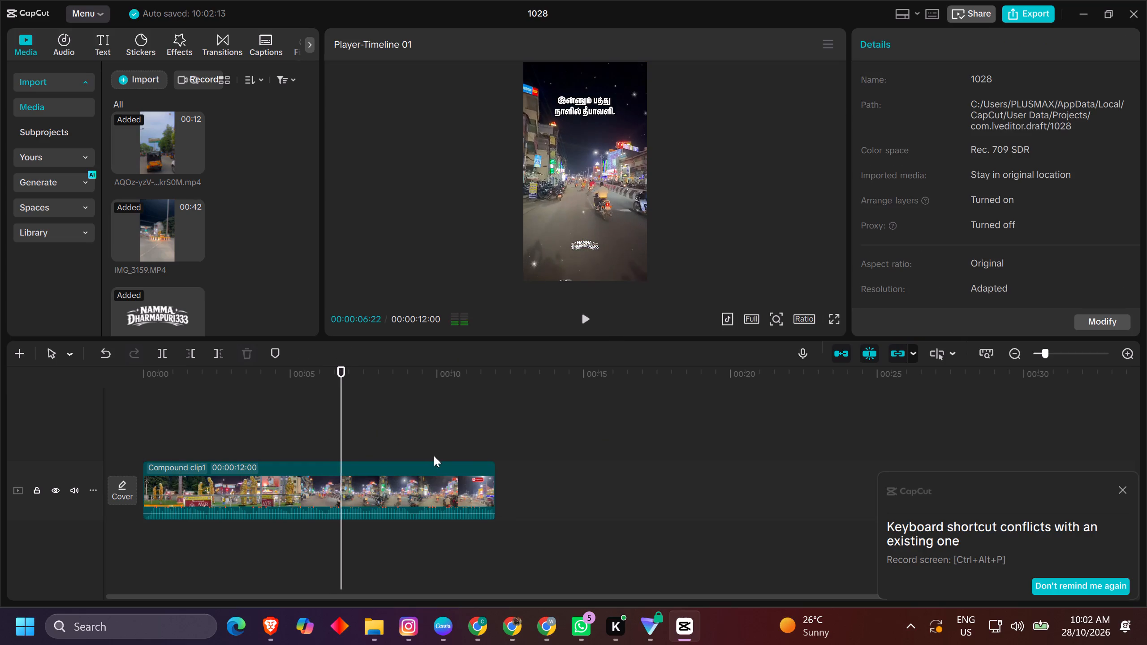
key(space)
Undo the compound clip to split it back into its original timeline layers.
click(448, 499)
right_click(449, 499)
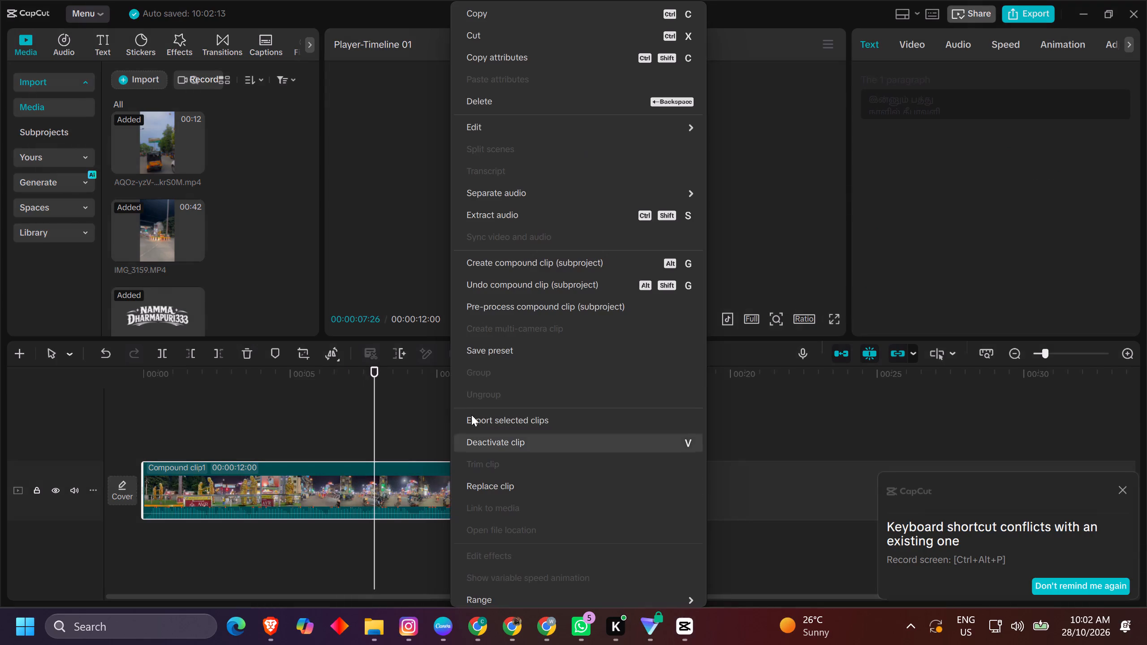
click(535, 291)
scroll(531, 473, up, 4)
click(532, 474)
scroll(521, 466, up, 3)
Play the opening of the video briefly and delete the COMMENT sticker from the timeline.
key(space)
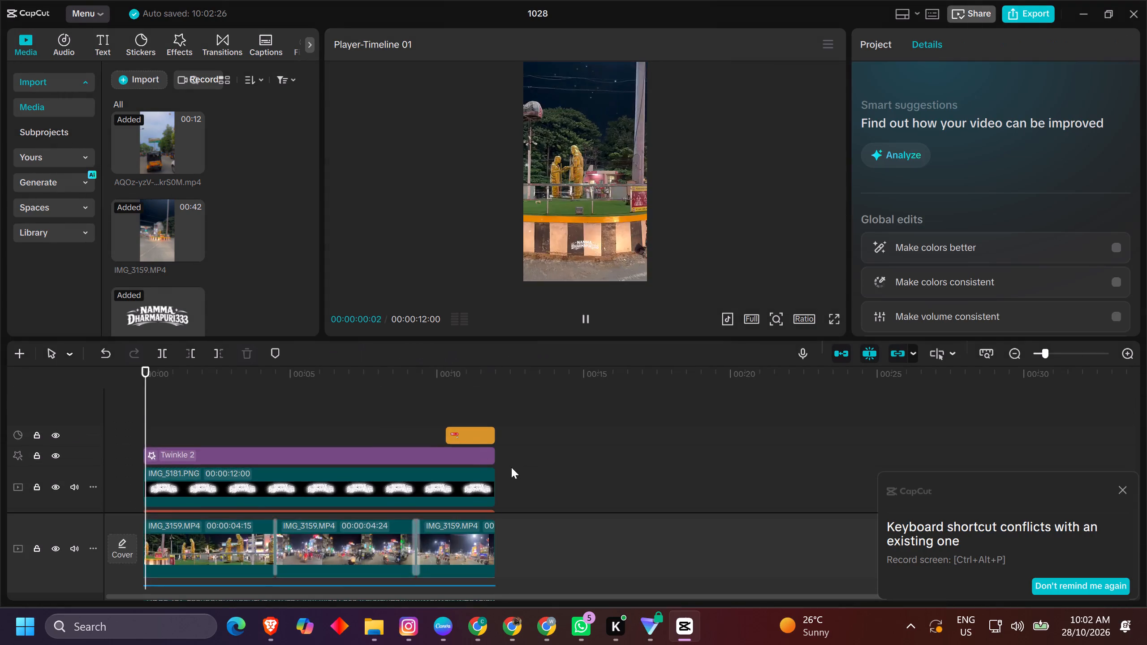
key(space)
click(475, 427)
key(Delete)
Start exporting the video without the COMMENT sticker.
click(1023, 22)
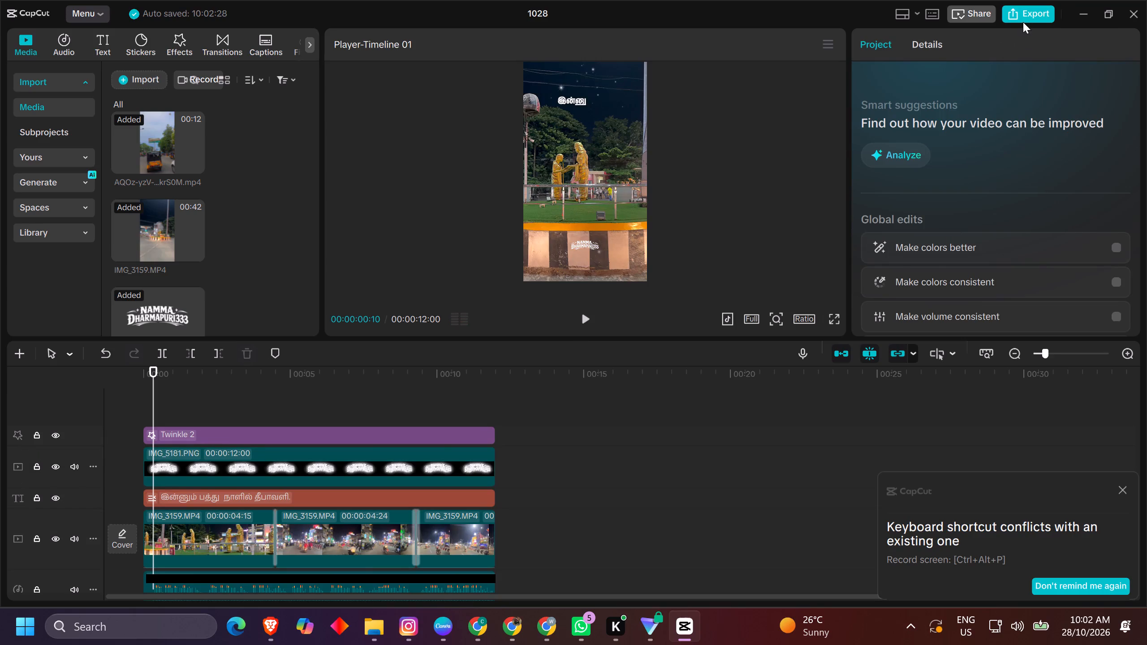